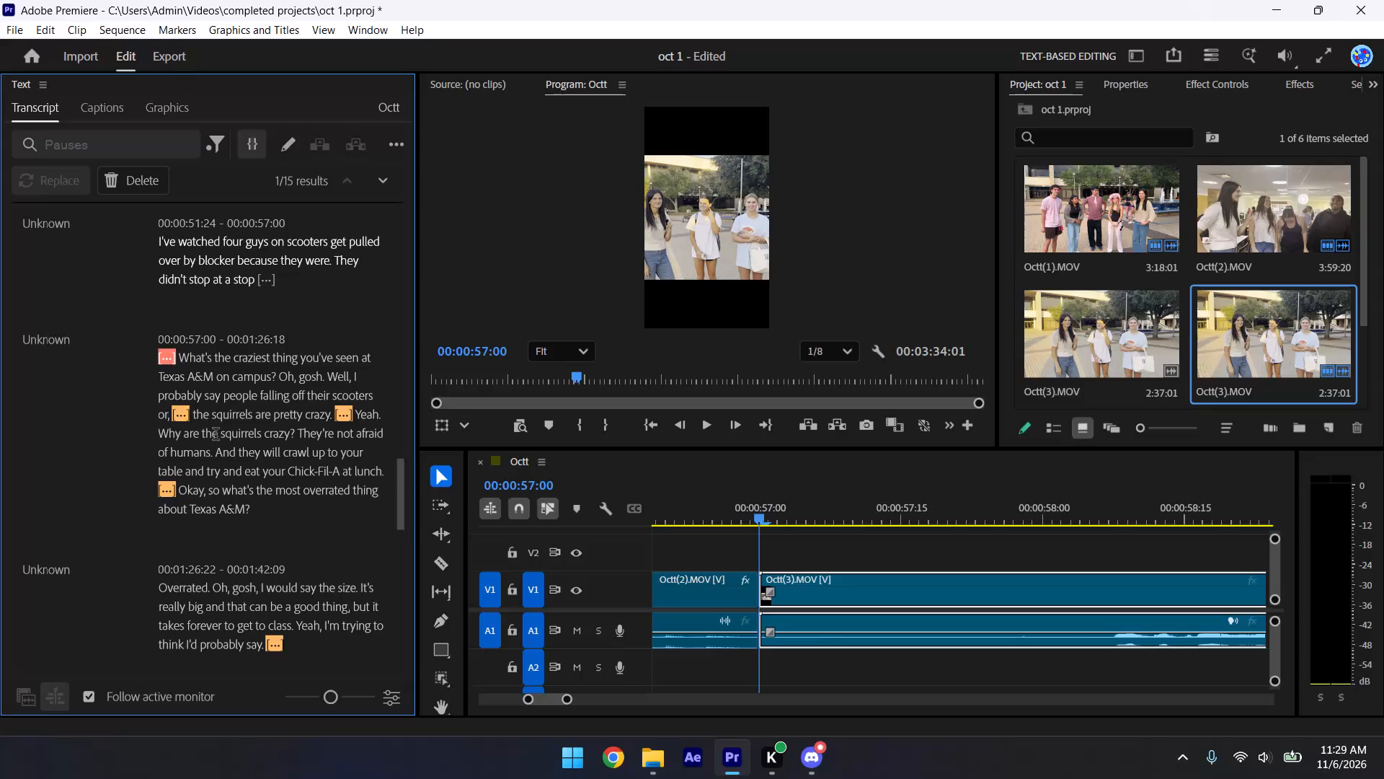
Delete all the pauses found in the Octt transcript, using the Extract option.
{"action": "left_click", "coordinate": [146, 166]}
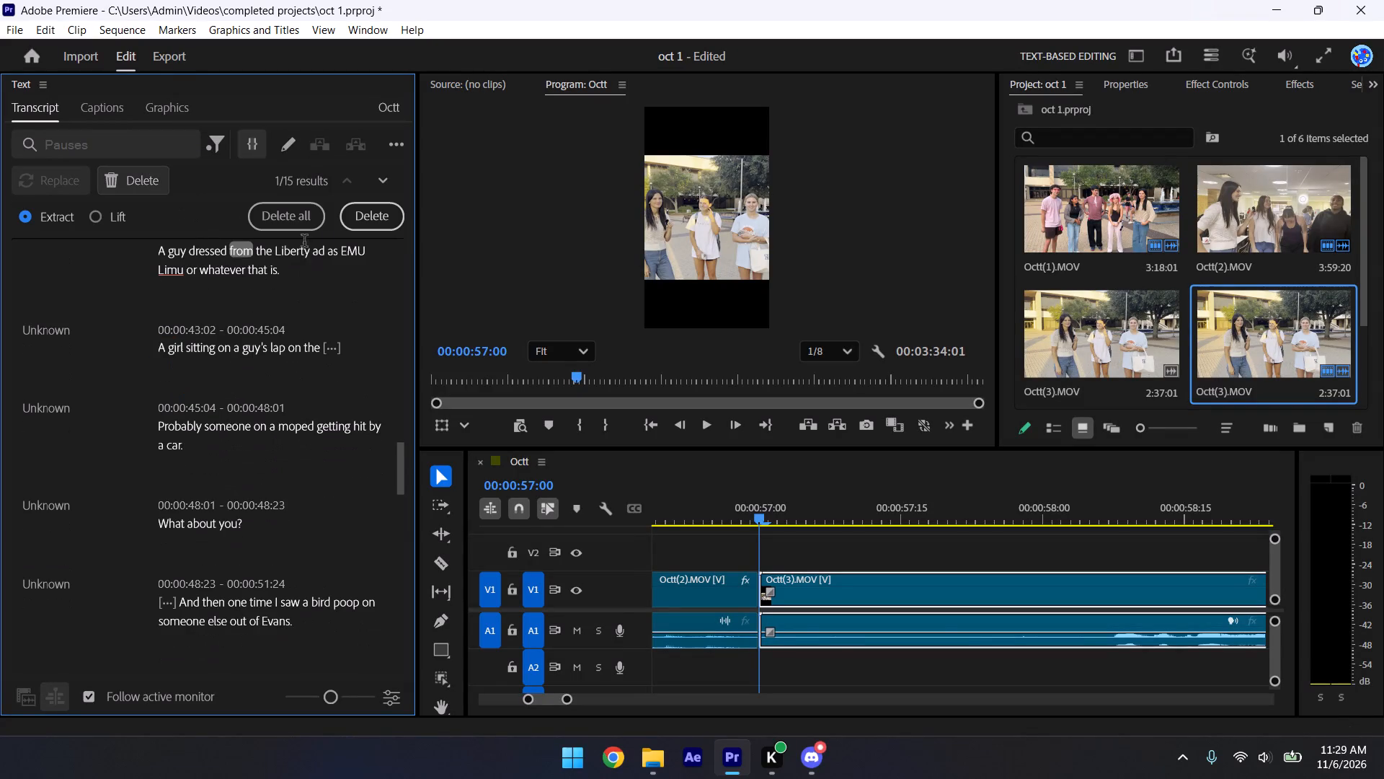
{"action": "left_click", "coordinate": [297, 215]}
Split the Octt(3).MOV clip at 00:00:59:01, after "Texas", and ripple-trim the start of the second piece to remove the following gap.
{"action": "left_click", "coordinate": [877, 549]}
{"action": "key", "text": "space"}
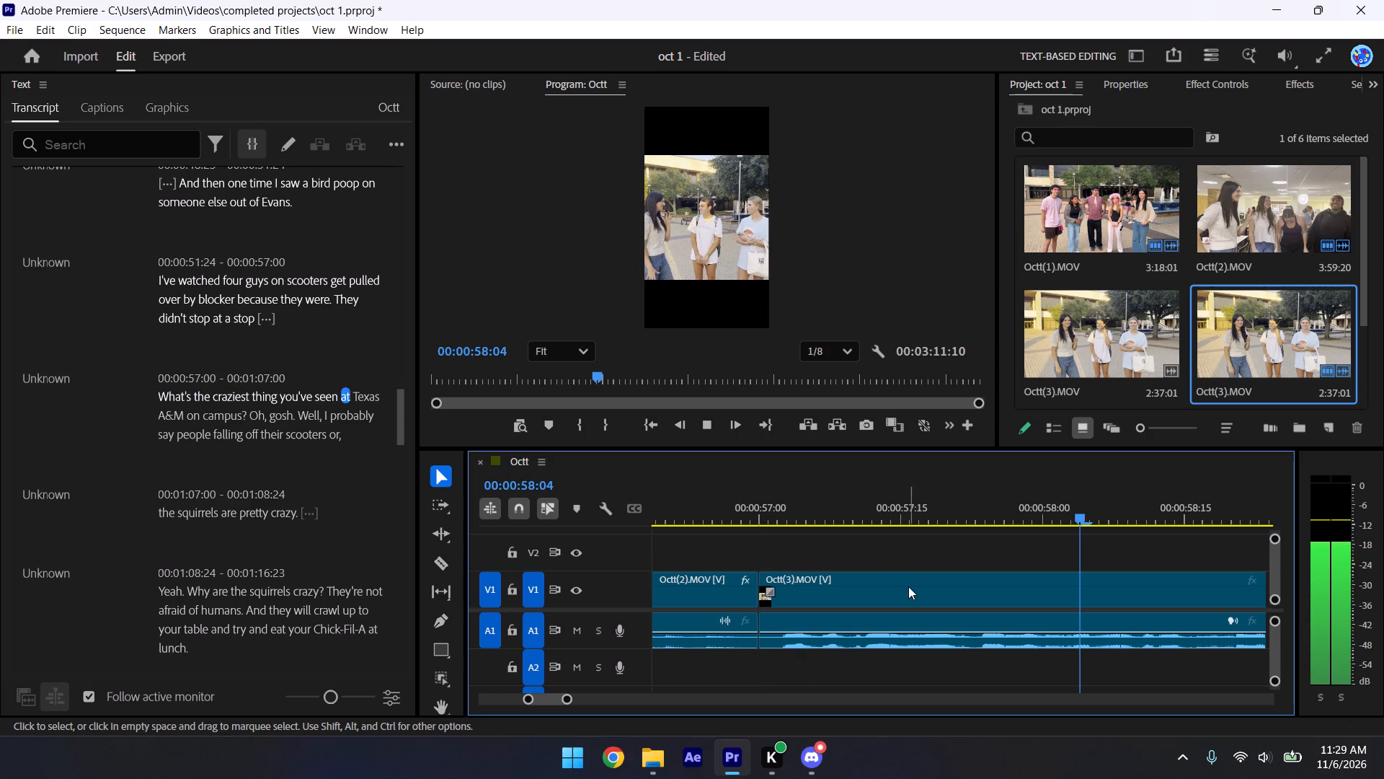
{"action": "key", "text": "space"}
{"action": "left_click_drag", "start_coordinate": [721, 509], "coordinate": [623, 519]}
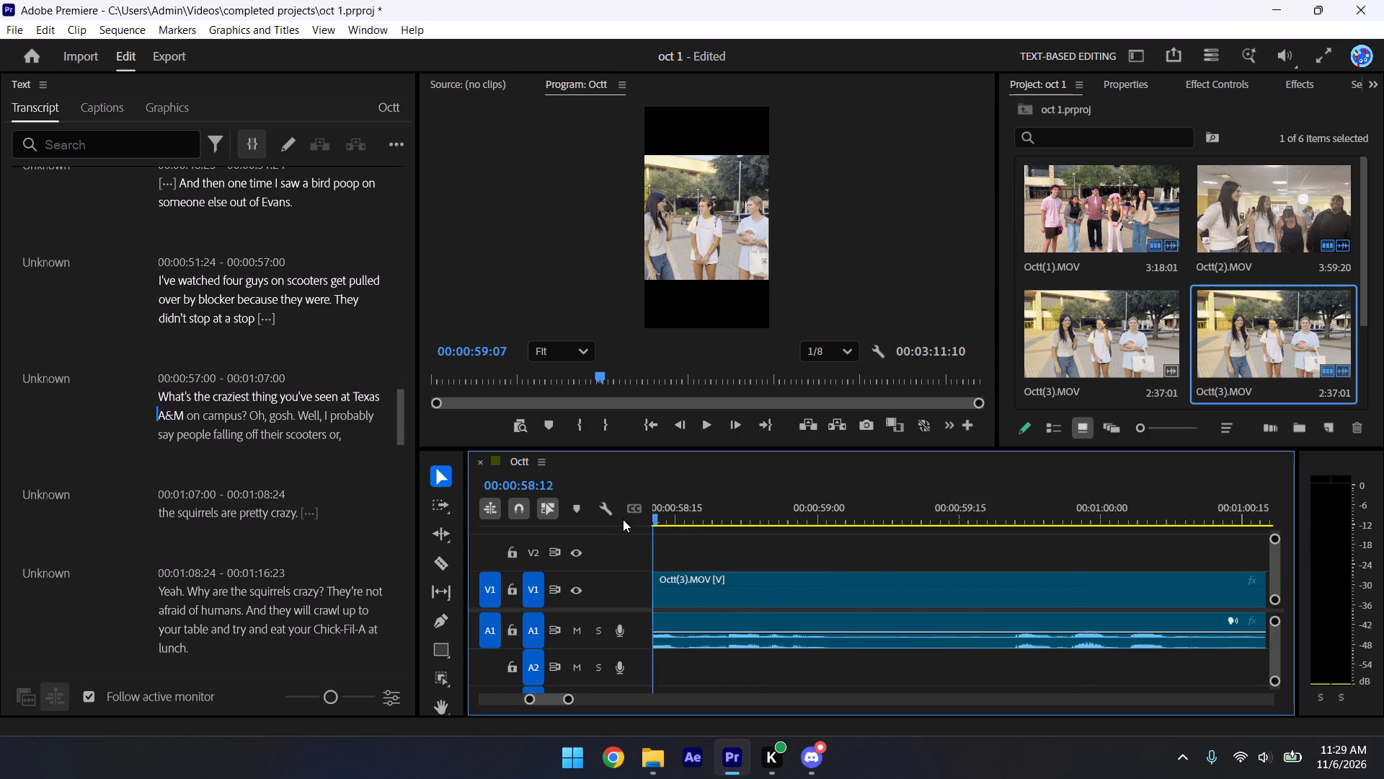
{"action": "left_click_drag", "start_coordinate": [623, 519], "coordinate": [885, 549]}
{"action": "left_click", "coordinate": [901, 585]}
{"action": "key", "text": "ctrl+k"}
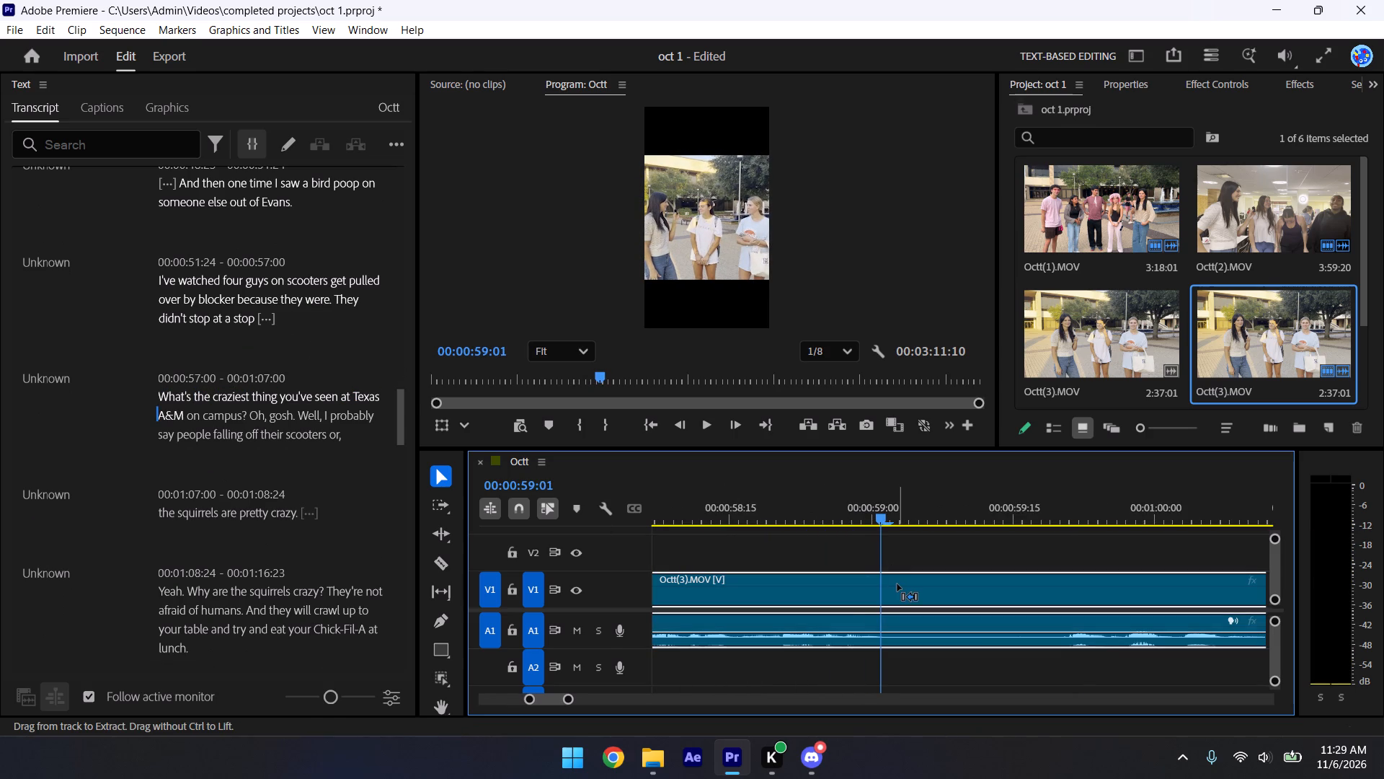
{"action": "left_click_drag", "start_coordinate": [1001, 511], "coordinate": [1068, 542]}
{"action": "key", "text": "q"}
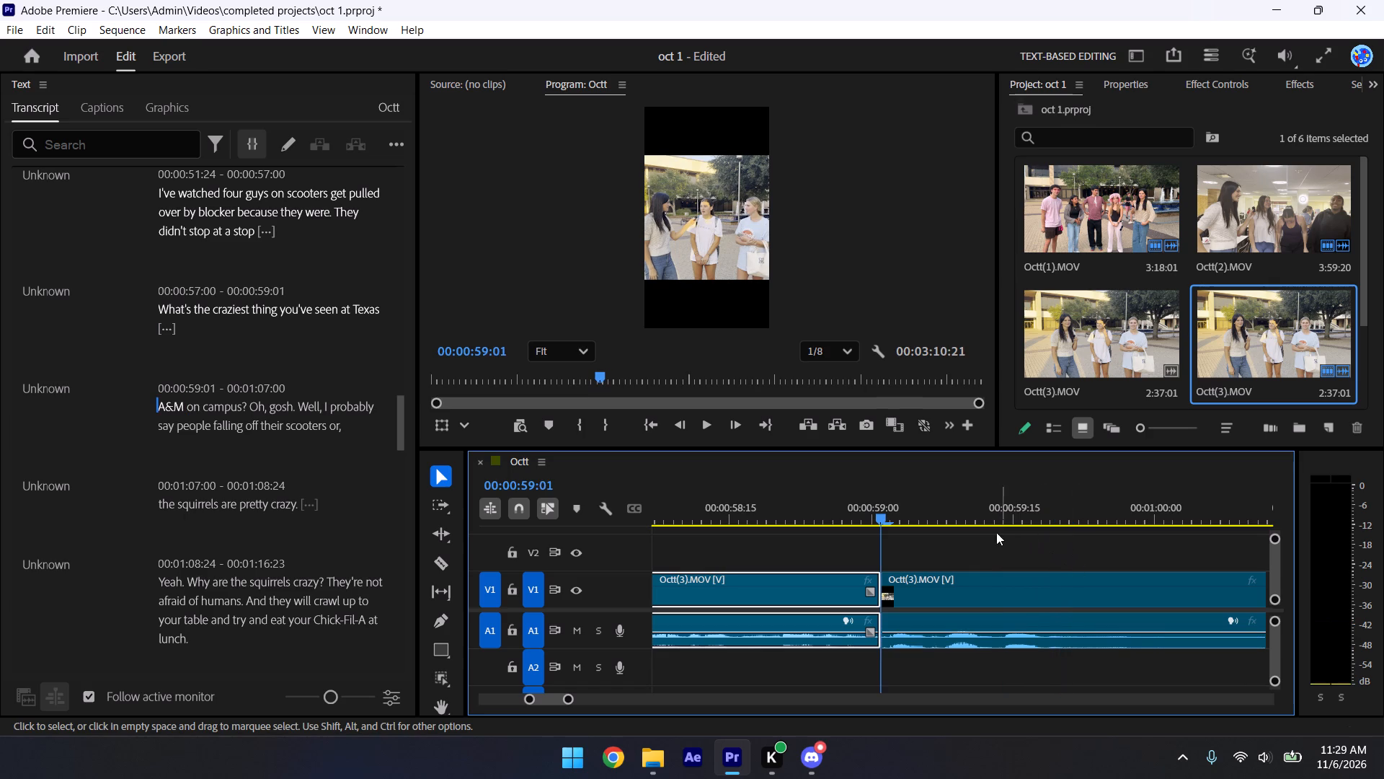
Ripple-trim the start of the clip after the 00:00:59:01 cut up to 00:01:02:25, just before "probably say people", and play back the join.
{"action": "key", "text": "space"}
{"action": "key", "text": "space"}
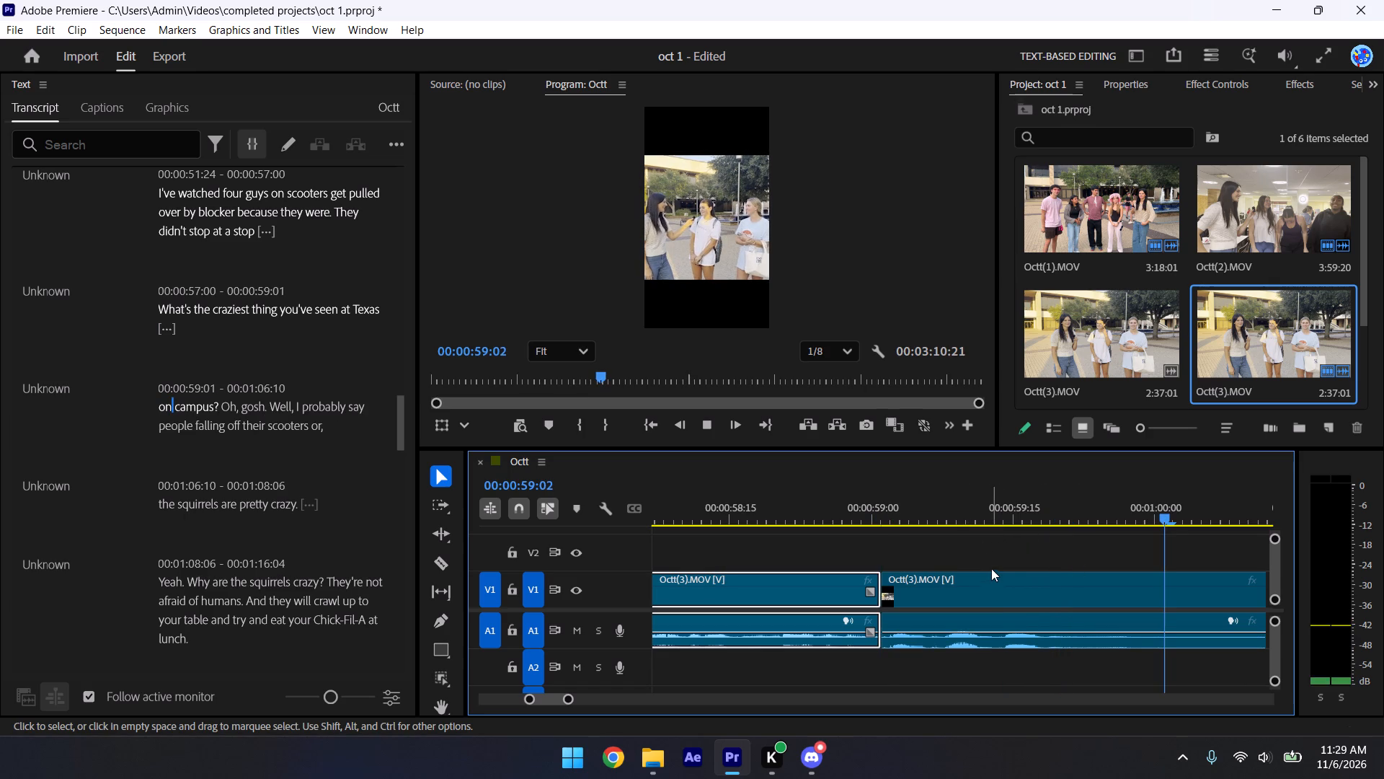
{"action": "key", "text": "space"}
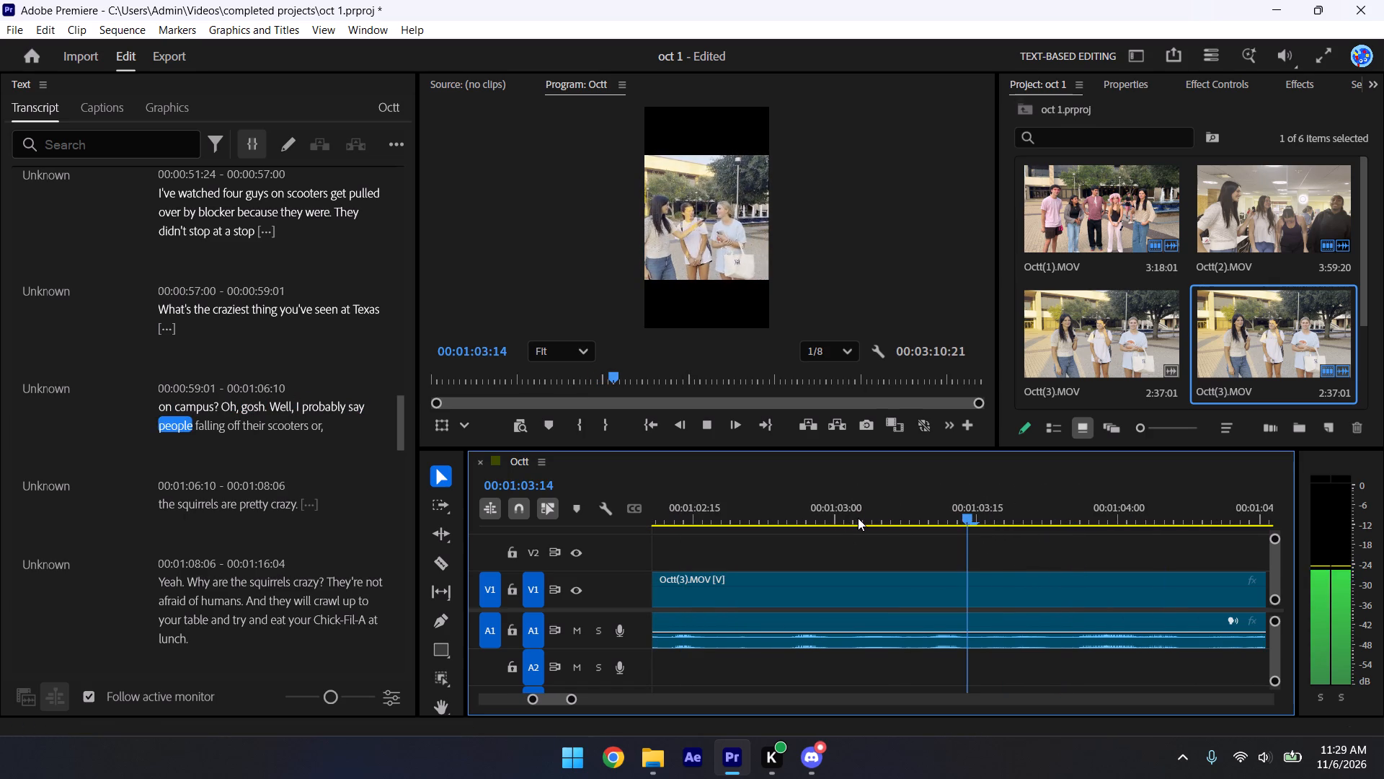
{"action": "key", "text": "space"}
{"action": "left_click_drag", "start_coordinate": [957, 498], "coordinate": [905, 498]}
{"action": "key", "text": "space"}
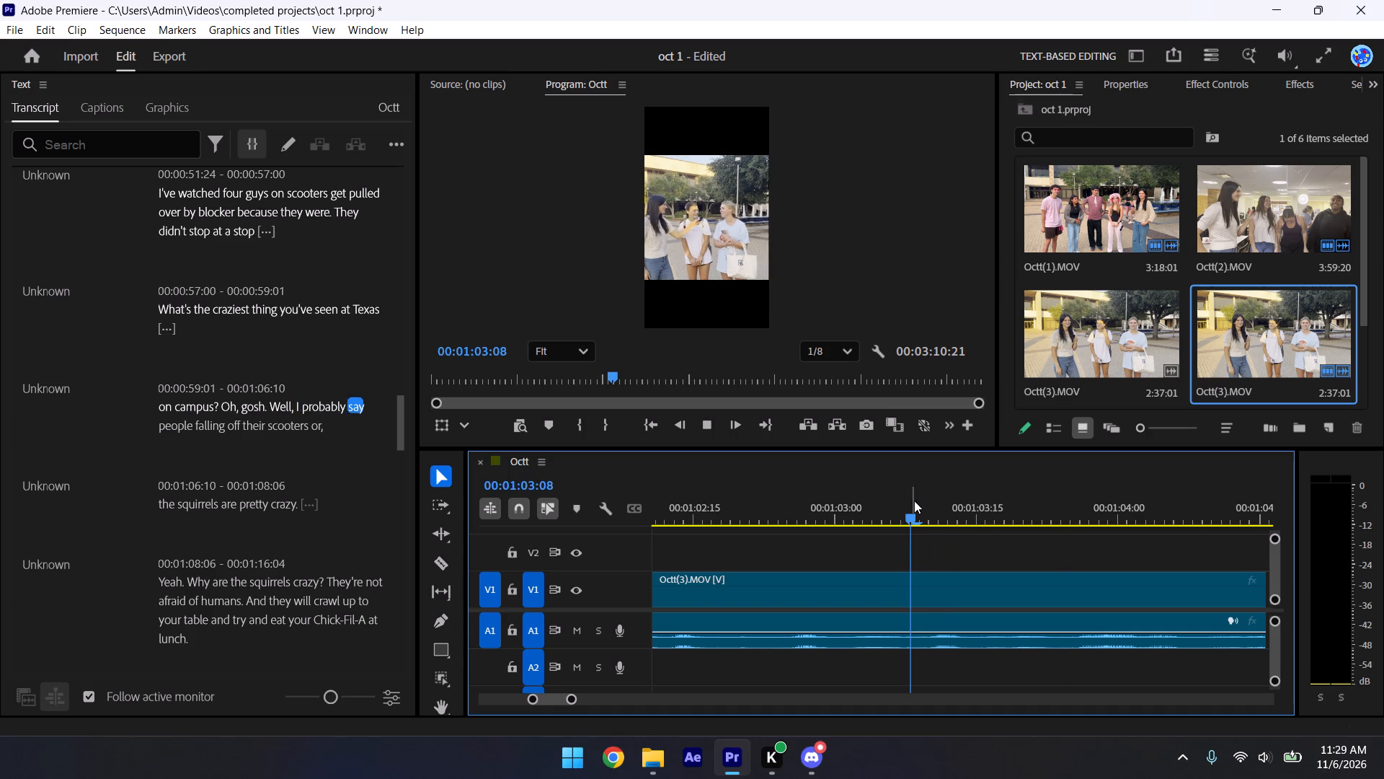
{"action": "left_click_drag", "start_coordinate": [918, 503], "coordinate": [784, 491]}
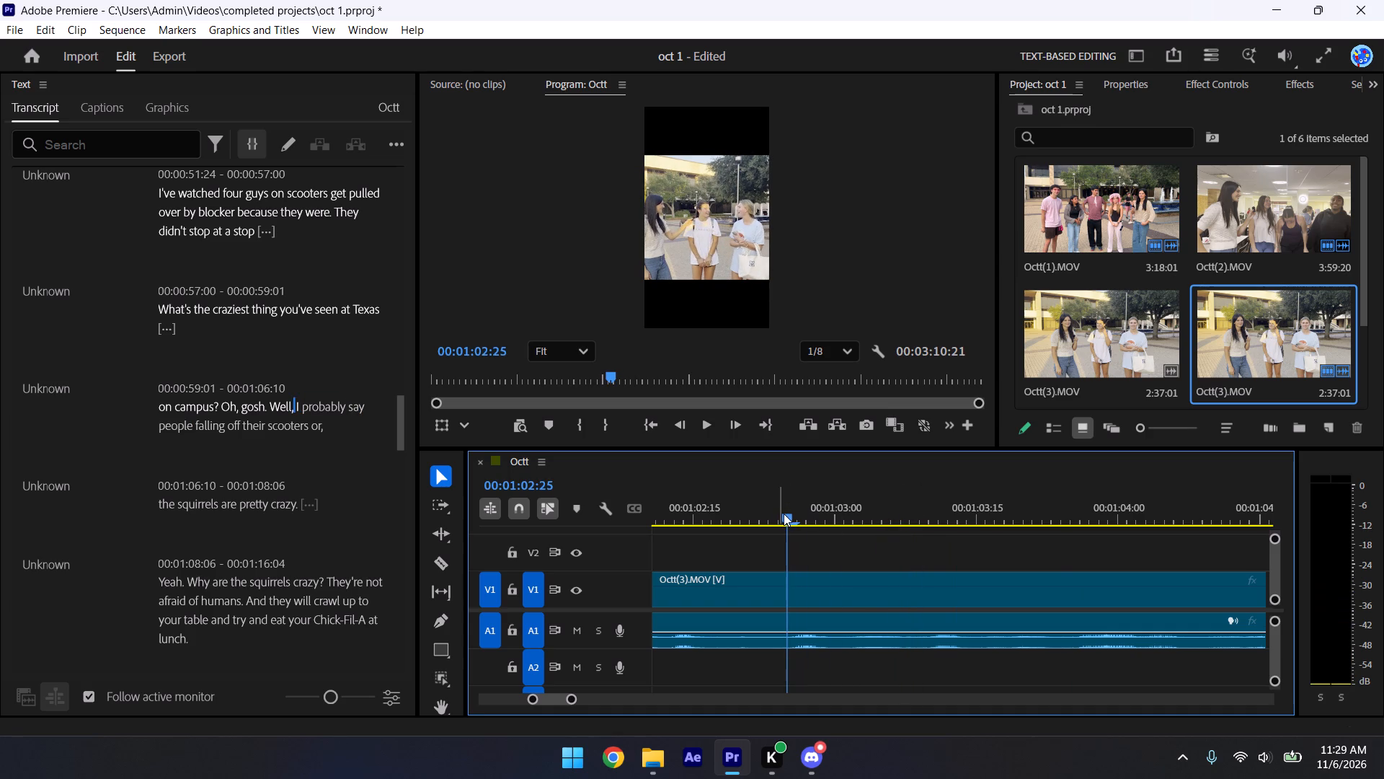
{"action": "key", "text": "q"}
{"action": "left_click_drag", "start_coordinate": [847, 521], "coordinate": [807, 521]}
{"action": "key", "text": "space"}
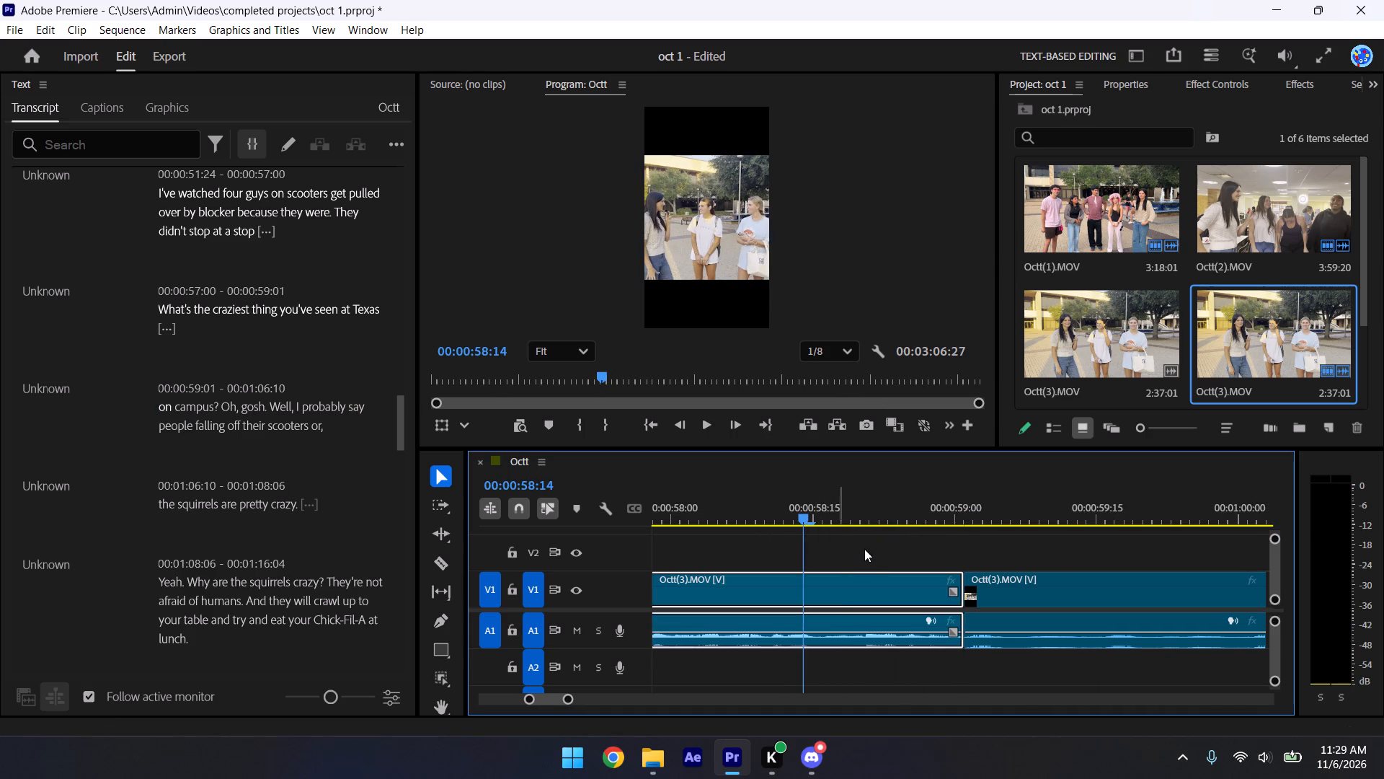
{"action": "left_click", "coordinate": [882, 548]}
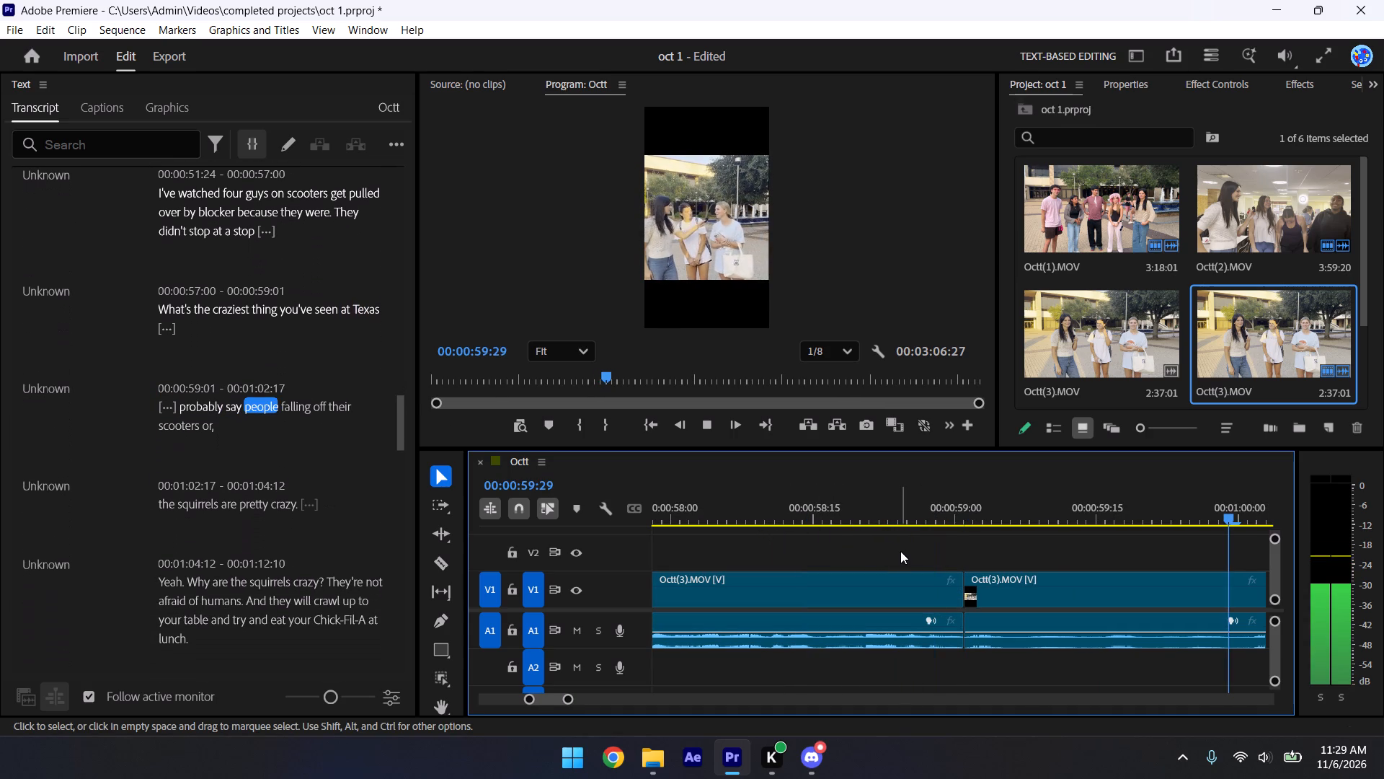
{"action": "key", "text": "space"}
Ripple-trim the end of the "people falling off their scooters" clip to 00:01:01:17, dropping the trailing "or", and save the project.
{"action": "key", "text": "space"}
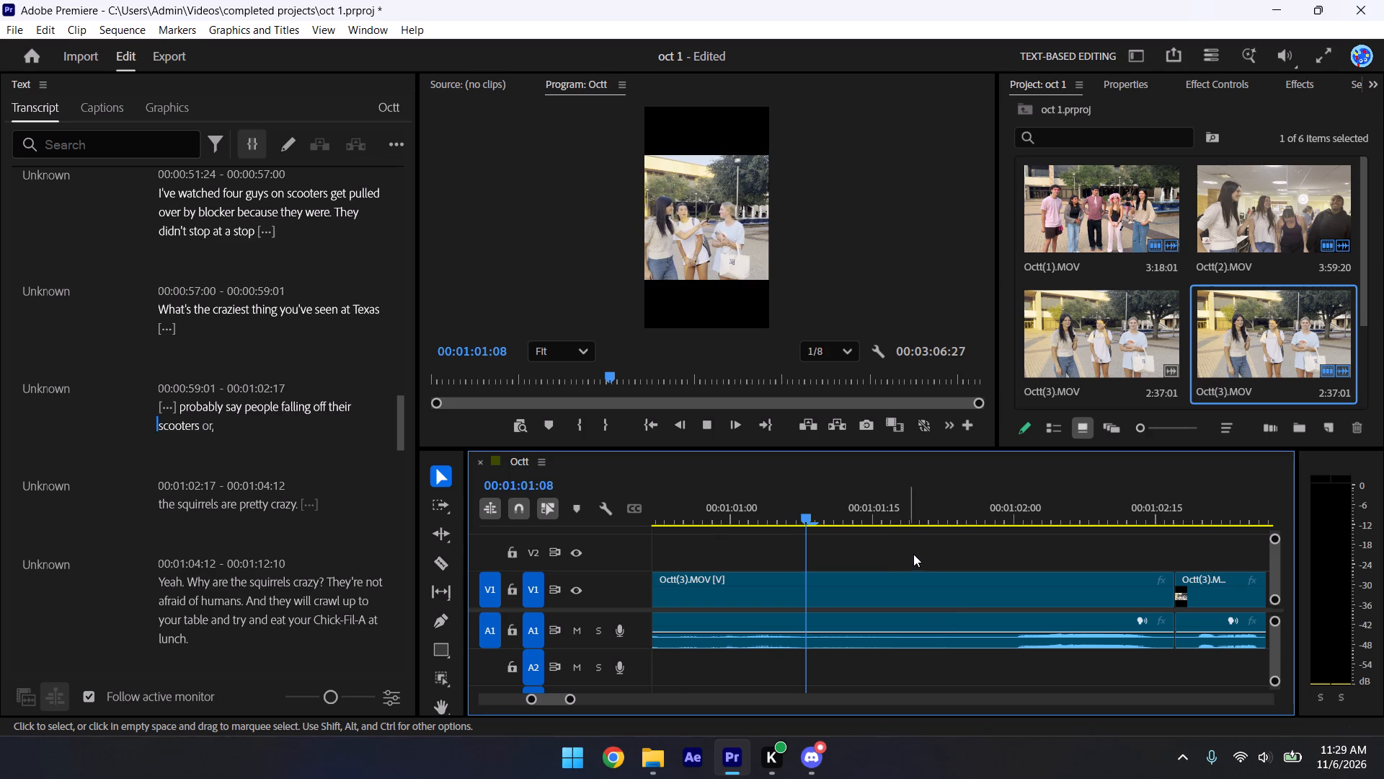
{"action": "key", "text": "space"}
{"action": "left_click_drag", "start_coordinate": [967, 506], "coordinate": [920, 502]}
{"action": "key", "text": "space"}
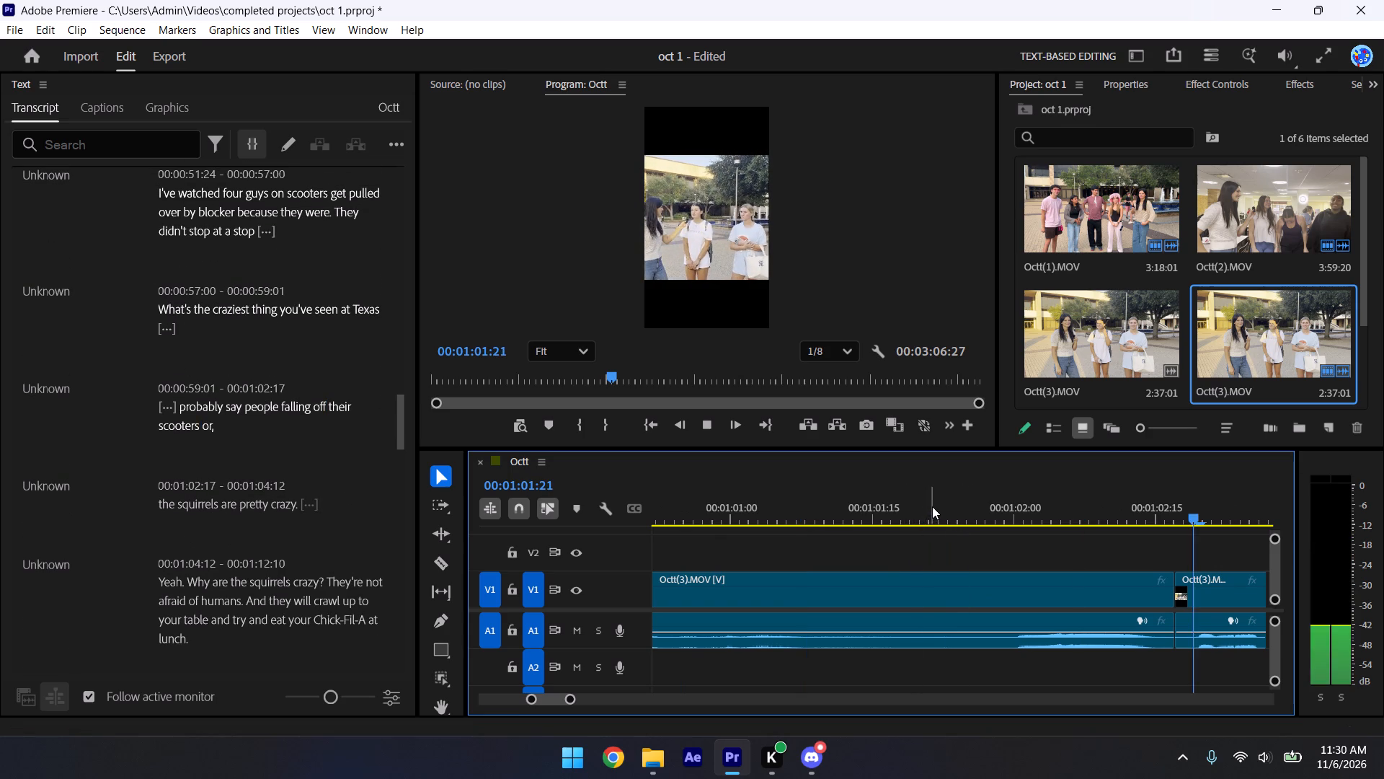
{"action": "left_click_drag", "start_coordinate": [932, 506], "coordinate": [732, 511]}
{"action": "key", "text": "space"}
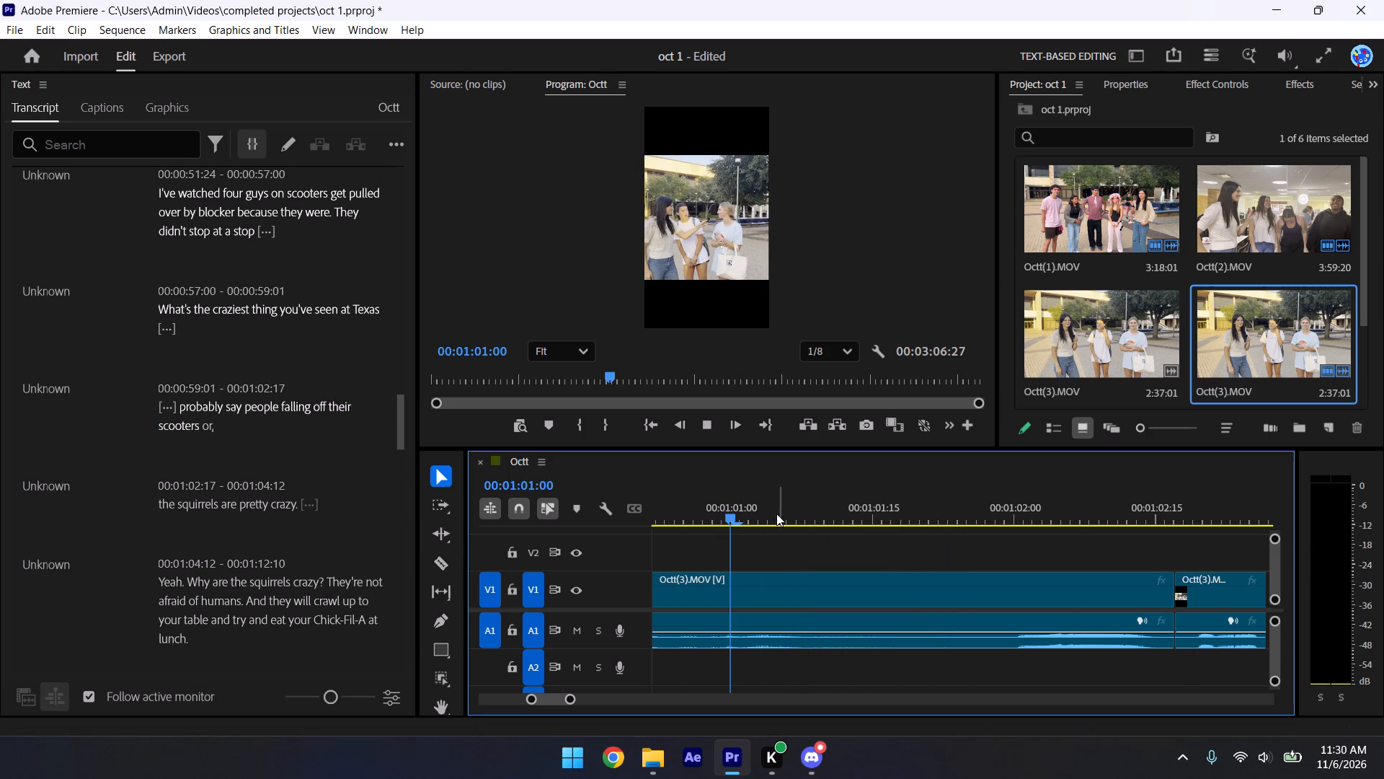
{"action": "left_click_drag", "start_coordinate": [778, 514], "coordinate": [678, 503]}
{"action": "key", "text": "space"}
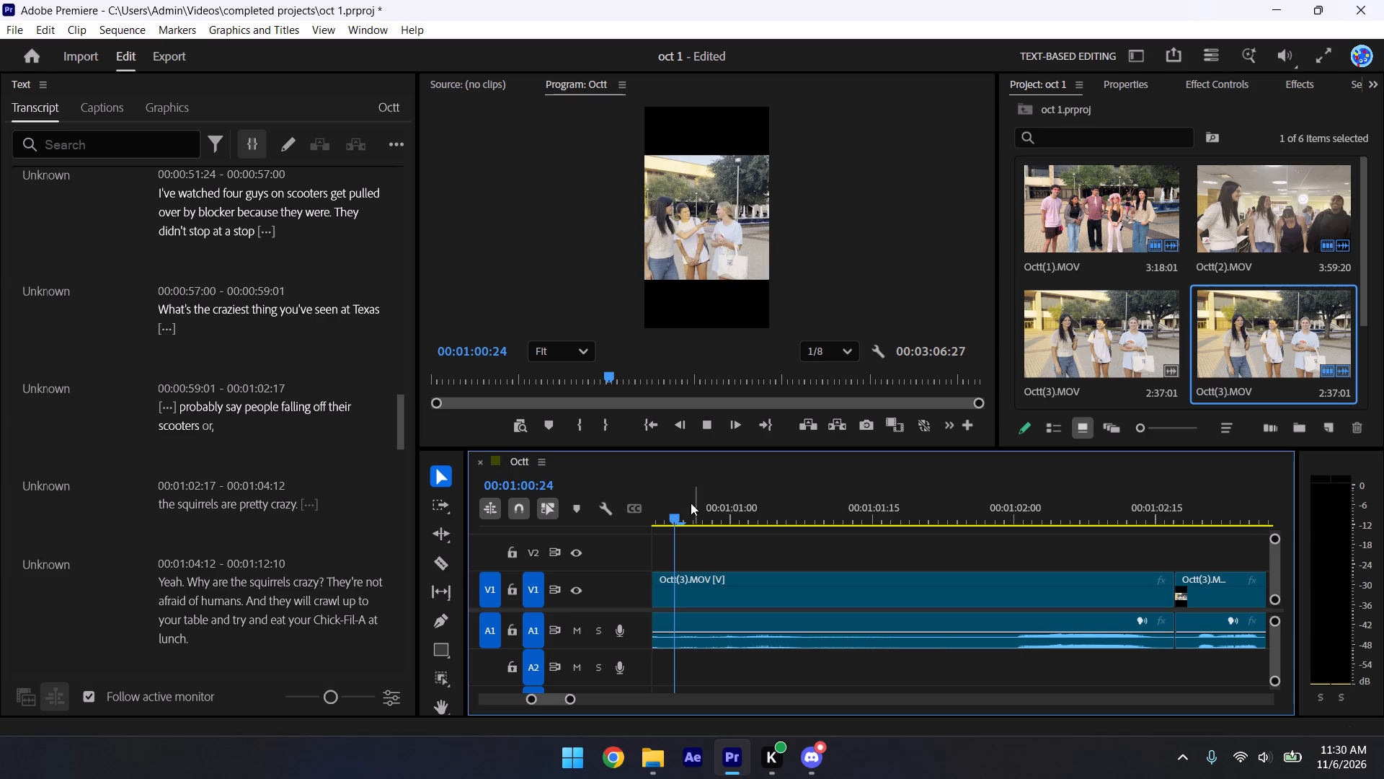
{"action": "key", "text": "space"}
{"action": "left_click", "coordinate": [894, 578]}
{"action": "key", "text": "w"}
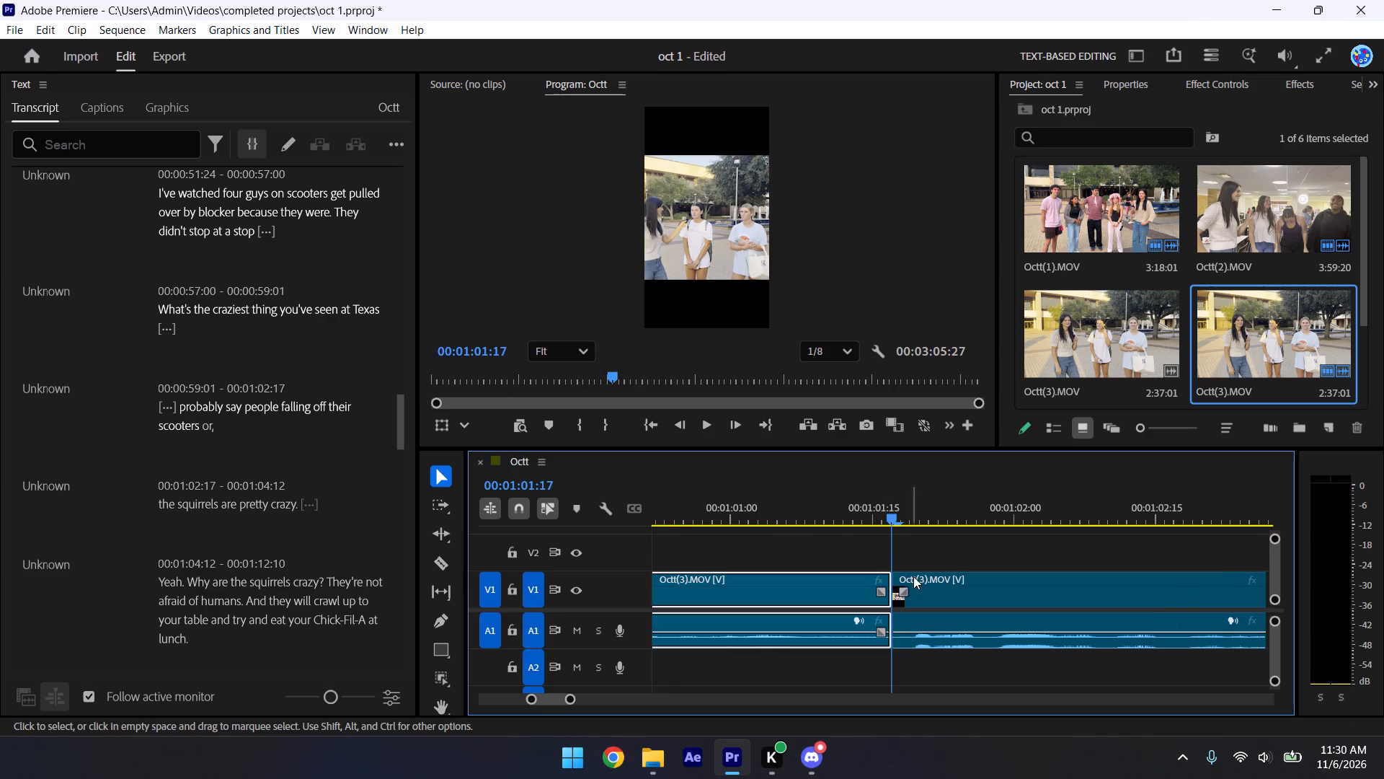
{"action": "key", "text": "ctrl+s"}
Ripple-trim the end of the "the squirrels are pretty crazy" clip to 00:01:03:01 and save the project.
{"action": "key", "text": "space"}
{"action": "key", "text": "space"}
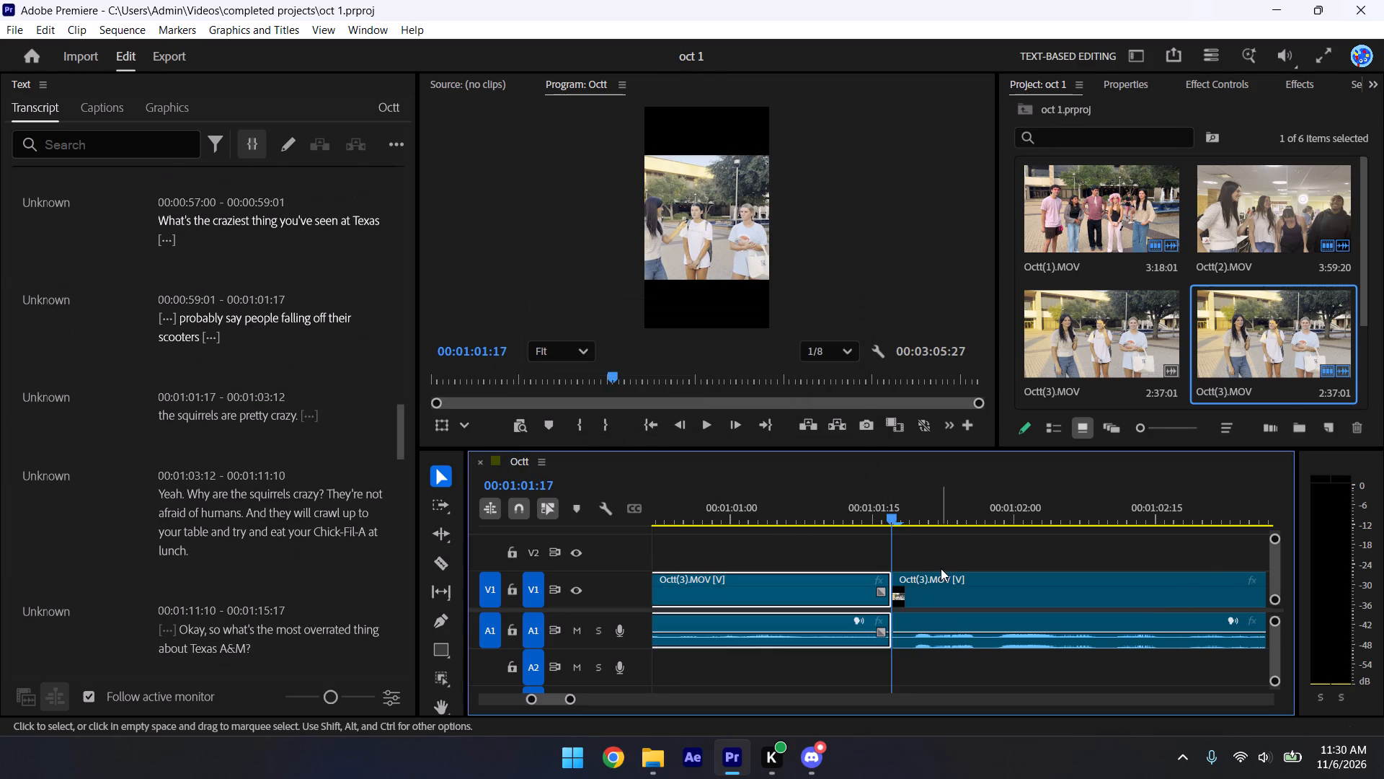
{"action": "left_click", "coordinate": [942, 534]}
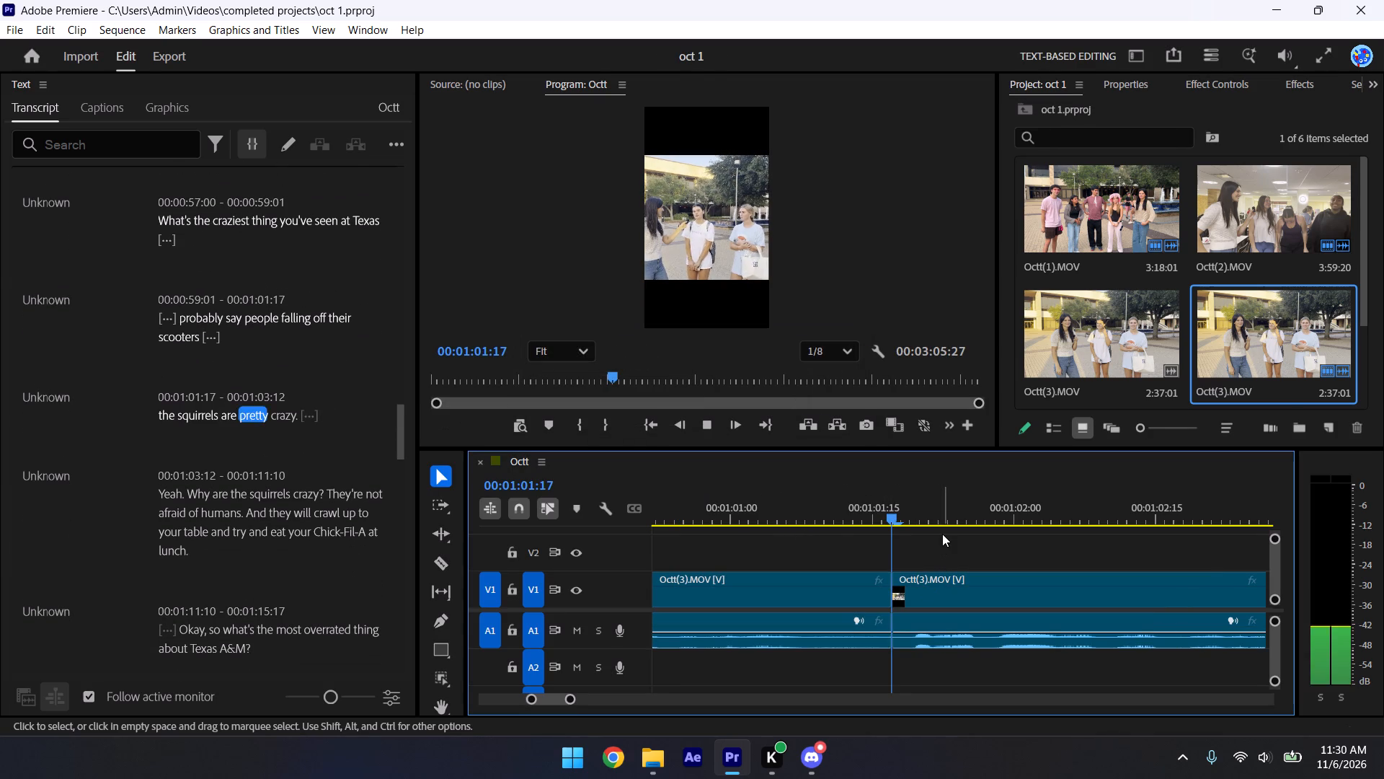
{"action": "key", "text": "space"}
{"action": "key", "text": "space"}
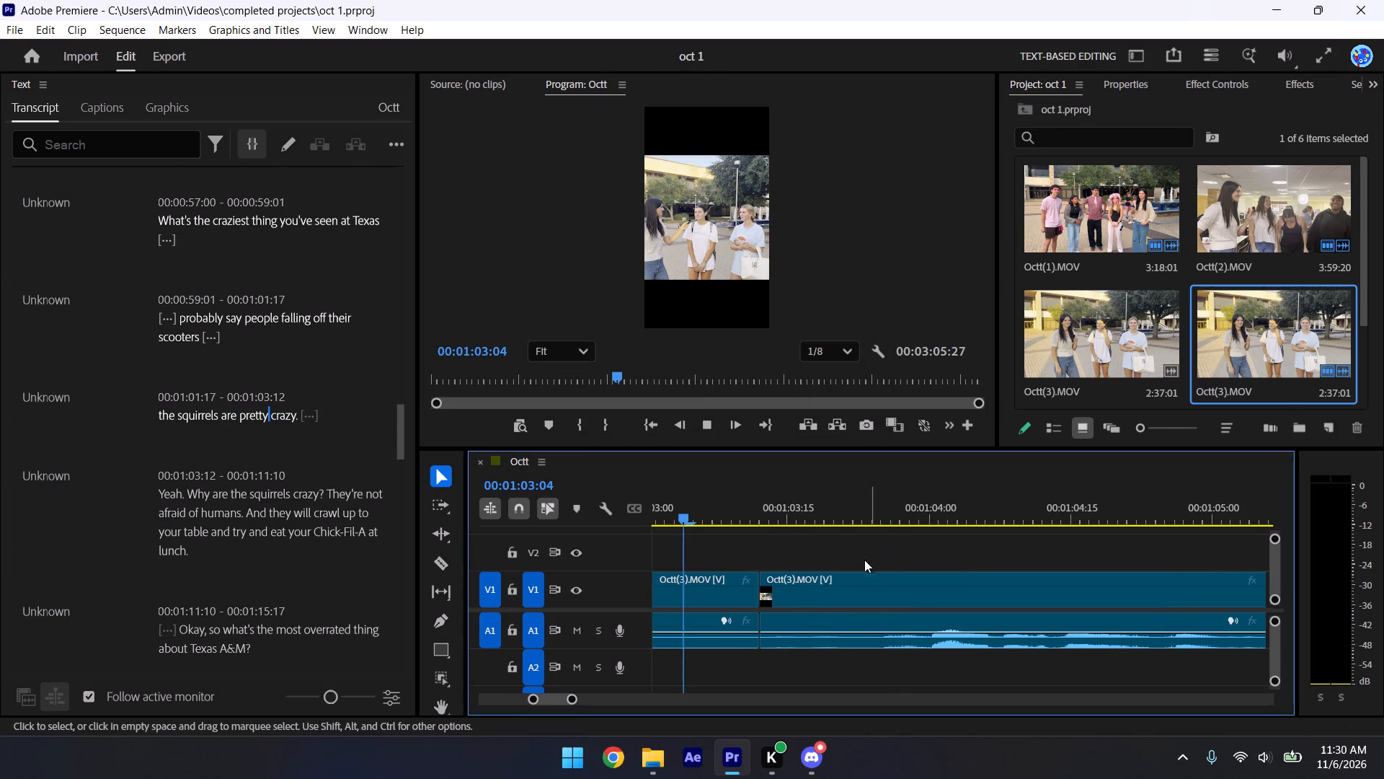
{"action": "key", "text": "space"}
{"action": "key", "text": "space"}
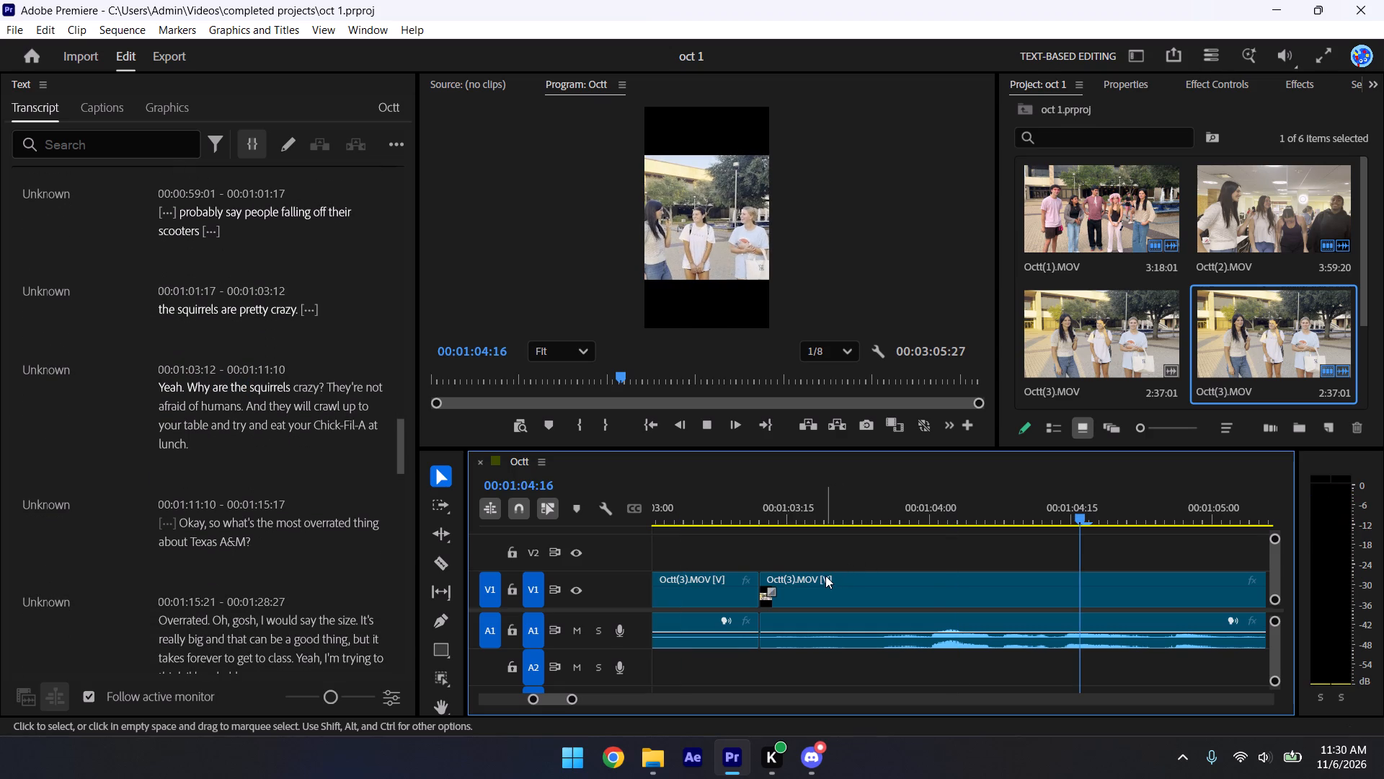
{"action": "key", "text": "space"}
{"action": "left_click_drag", "start_coordinate": [868, 511], "coordinate": [794, 545]}
{"action": "key", "text": "space"}
{"action": "left_click_drag", "start_coordinate": [853, 529], "coordinate": [861, 529]}
{"action": "left_click_drag", "start_coordinate": [863, 508], "coordinate": [875, 513]}
{"action": "left_click", "coordinate": [875, 582]}
{"action": "key", "text": "w"}
{"action": "key", "text": "ctrl+s"}
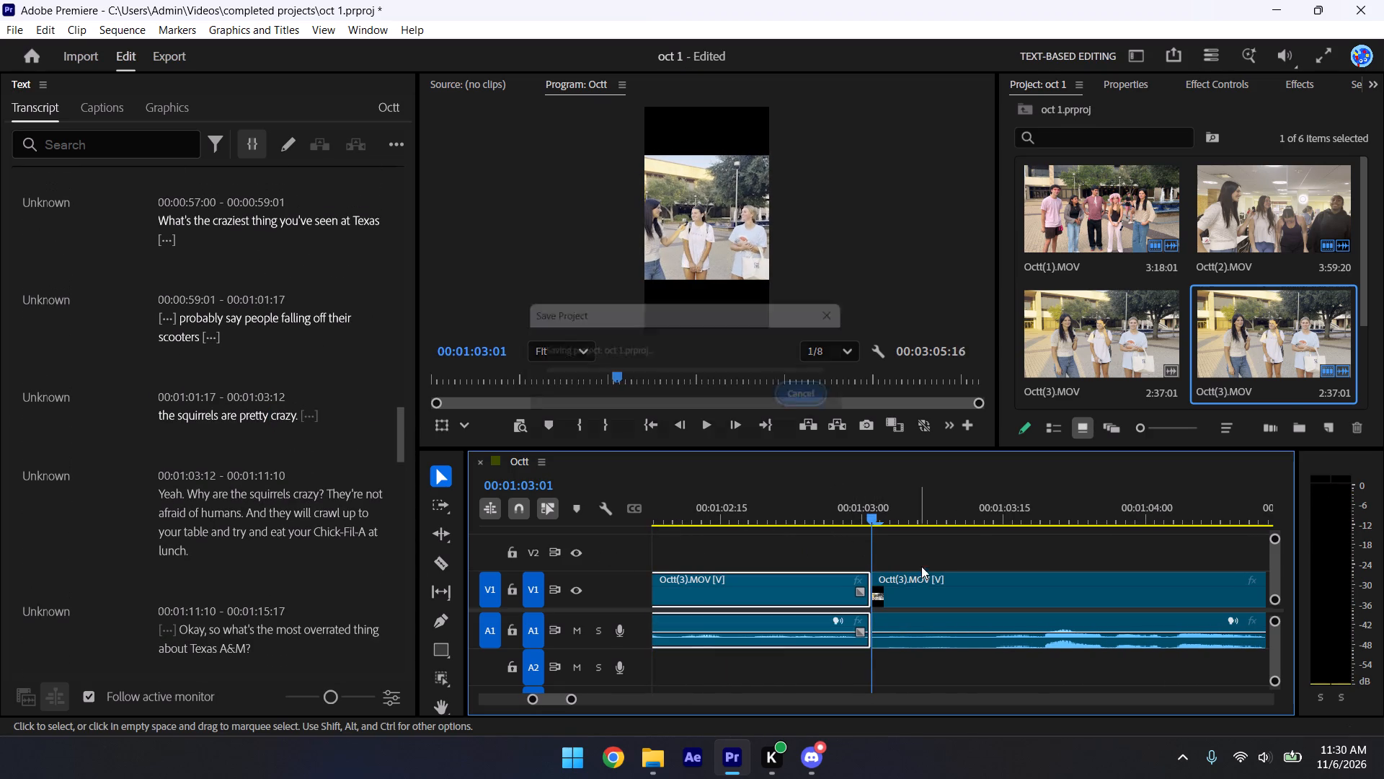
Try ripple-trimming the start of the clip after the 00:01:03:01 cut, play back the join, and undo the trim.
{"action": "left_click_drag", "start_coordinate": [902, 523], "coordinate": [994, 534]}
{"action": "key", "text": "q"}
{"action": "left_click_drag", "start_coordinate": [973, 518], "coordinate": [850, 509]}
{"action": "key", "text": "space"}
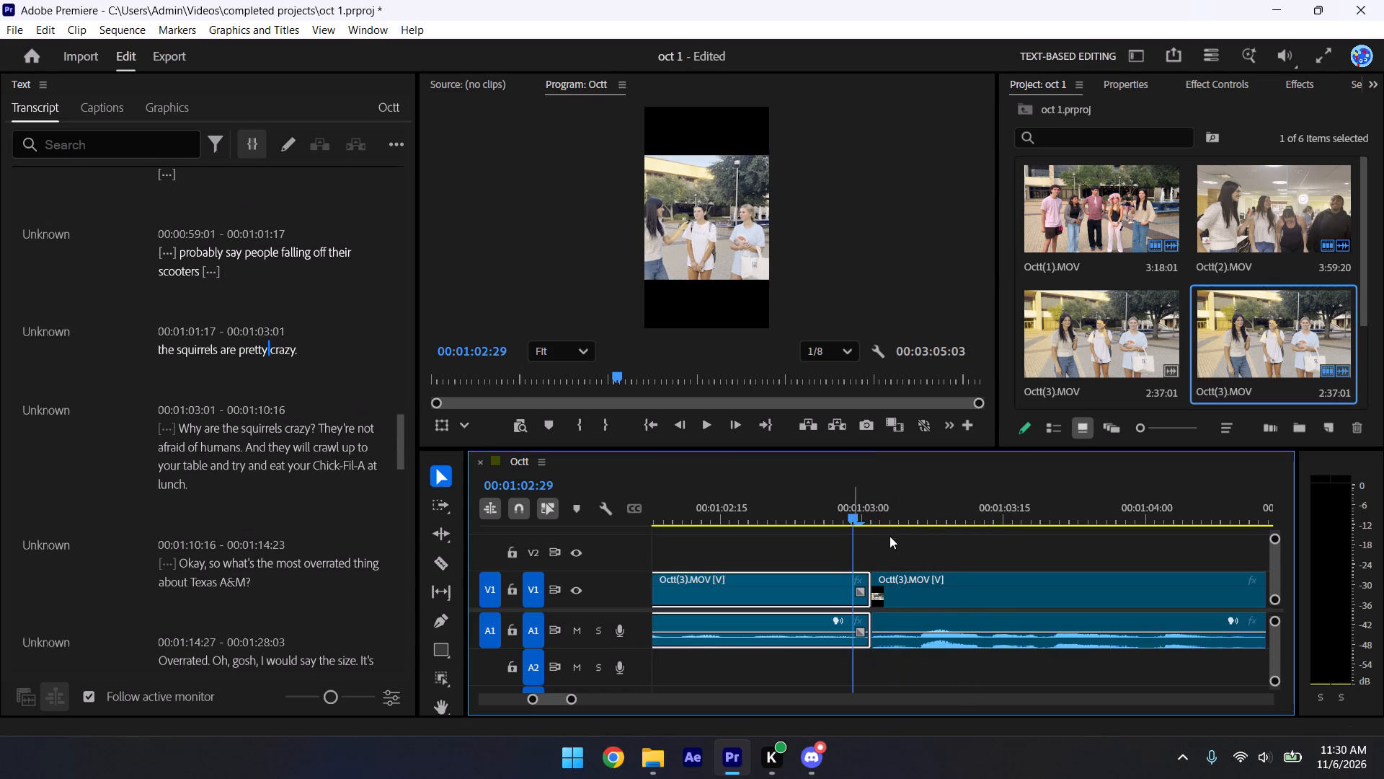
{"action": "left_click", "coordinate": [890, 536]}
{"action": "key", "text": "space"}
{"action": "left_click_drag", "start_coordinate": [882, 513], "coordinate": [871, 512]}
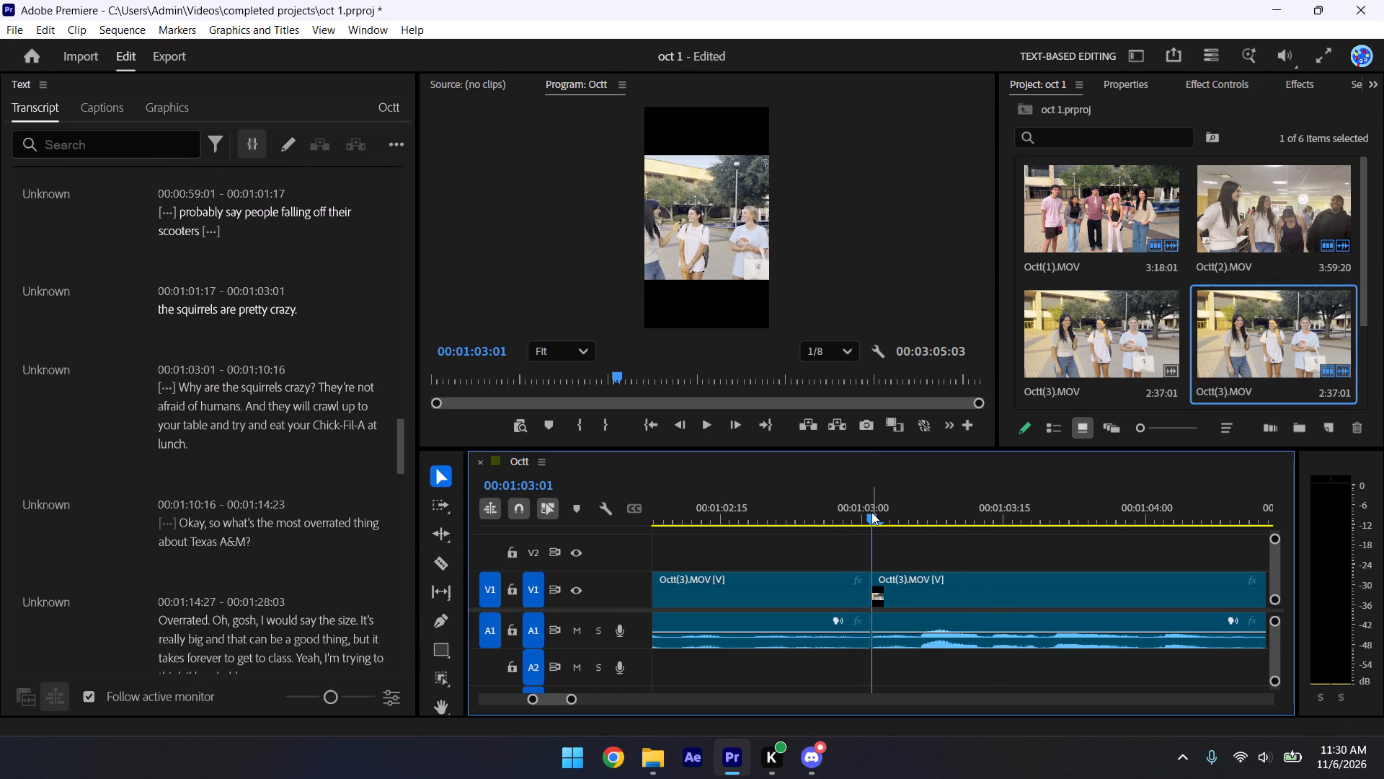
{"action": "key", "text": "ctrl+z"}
Ripple-trim about 10 frames off the start of the clip at 00:01:03:01 to remove "Yeah", check the join, and save the project.
{"action": "left_click_drag", "start_coordinate": [921, 508], "coordinate": [972, 524]}
{"action": "key", "text": "q"}
{"action": "left_click_drag", "start_coordinate": [957, 524], "coordinate": [787, 509]}
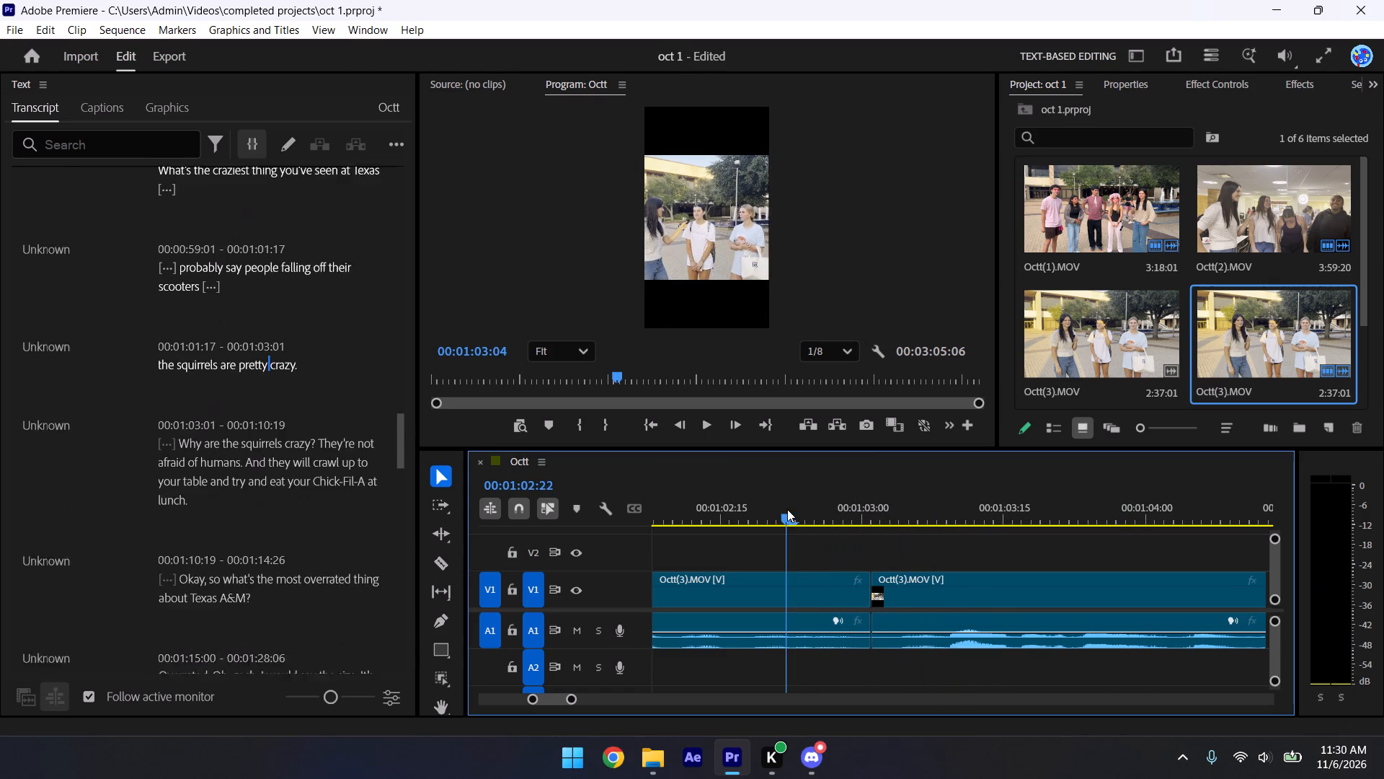
{"action": "key", "text": "space"}
{"action": "left_click", "coordinate": [910, 560]}
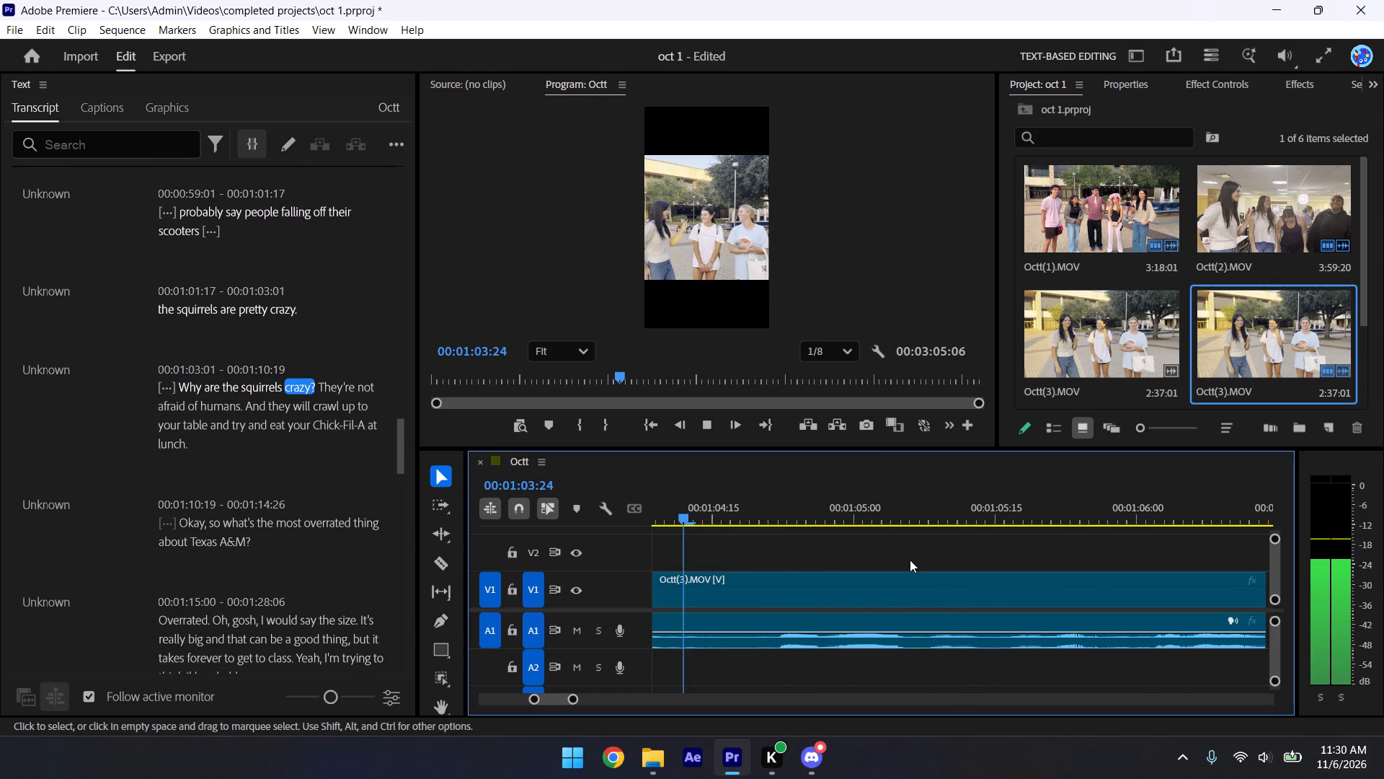
{"action": "key", "text": "space"}
{"action": "key", "text": "ctrl+s"}
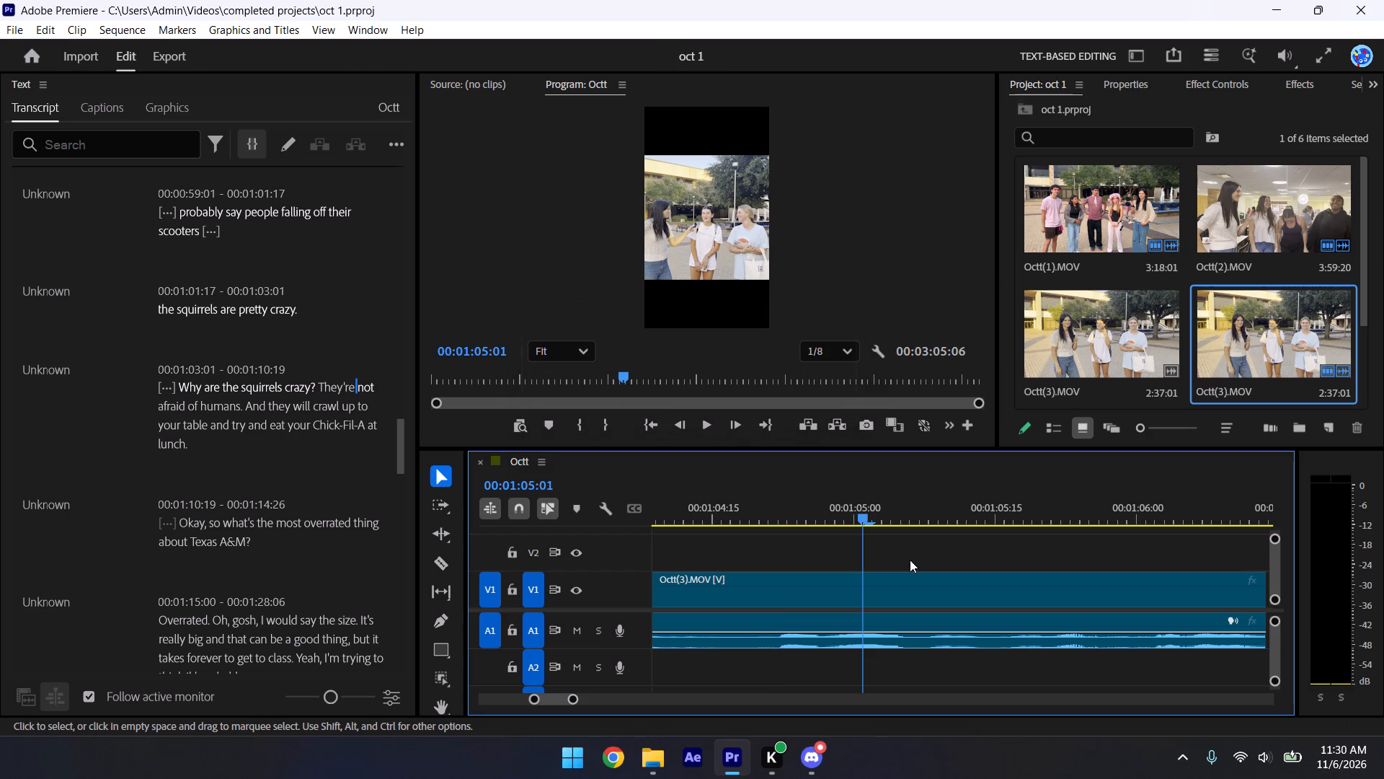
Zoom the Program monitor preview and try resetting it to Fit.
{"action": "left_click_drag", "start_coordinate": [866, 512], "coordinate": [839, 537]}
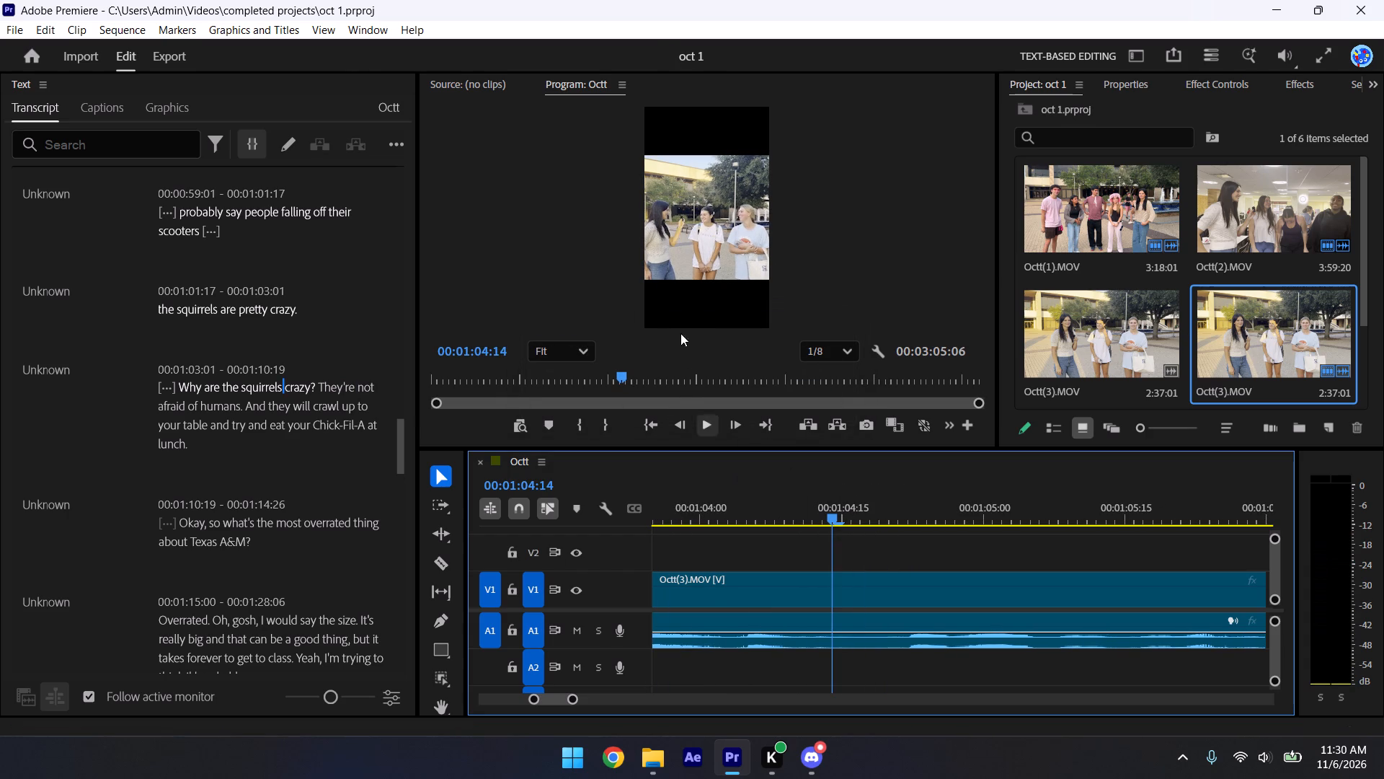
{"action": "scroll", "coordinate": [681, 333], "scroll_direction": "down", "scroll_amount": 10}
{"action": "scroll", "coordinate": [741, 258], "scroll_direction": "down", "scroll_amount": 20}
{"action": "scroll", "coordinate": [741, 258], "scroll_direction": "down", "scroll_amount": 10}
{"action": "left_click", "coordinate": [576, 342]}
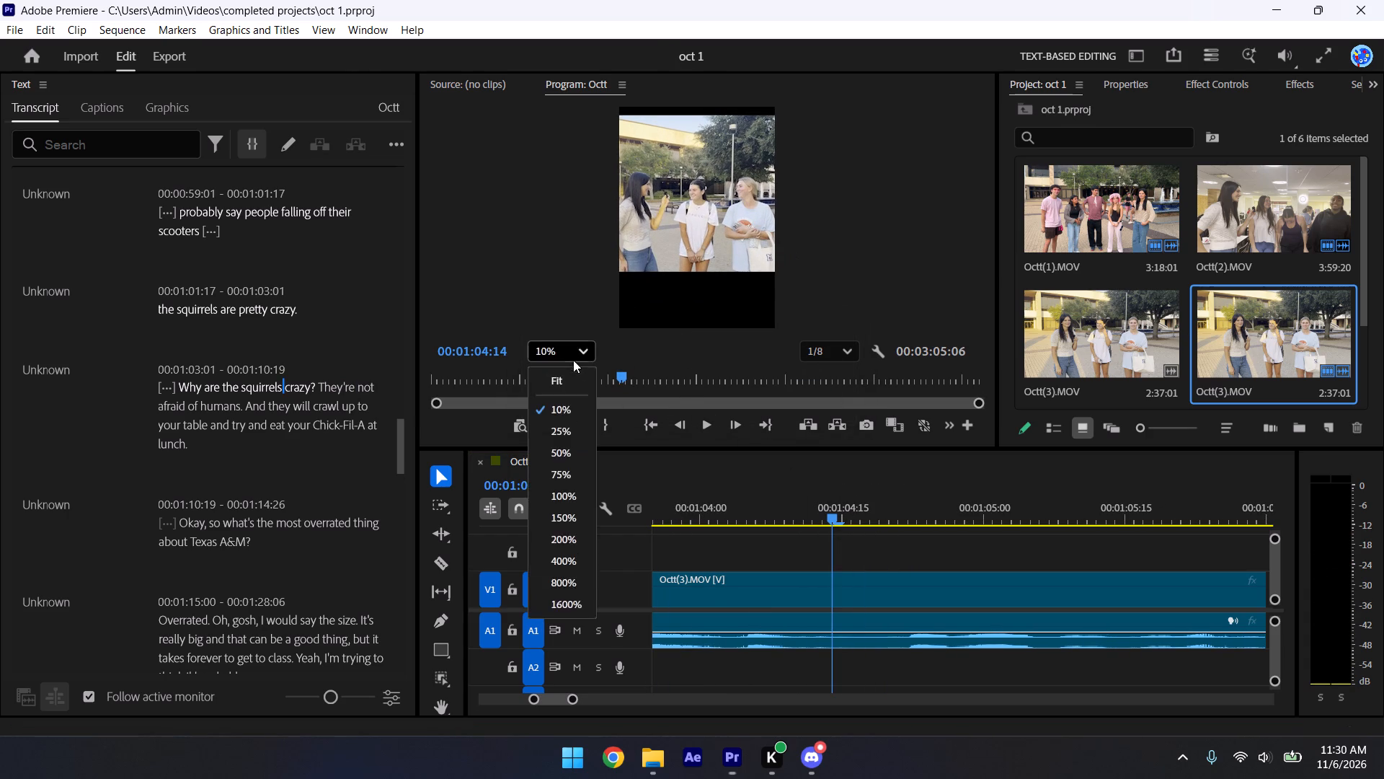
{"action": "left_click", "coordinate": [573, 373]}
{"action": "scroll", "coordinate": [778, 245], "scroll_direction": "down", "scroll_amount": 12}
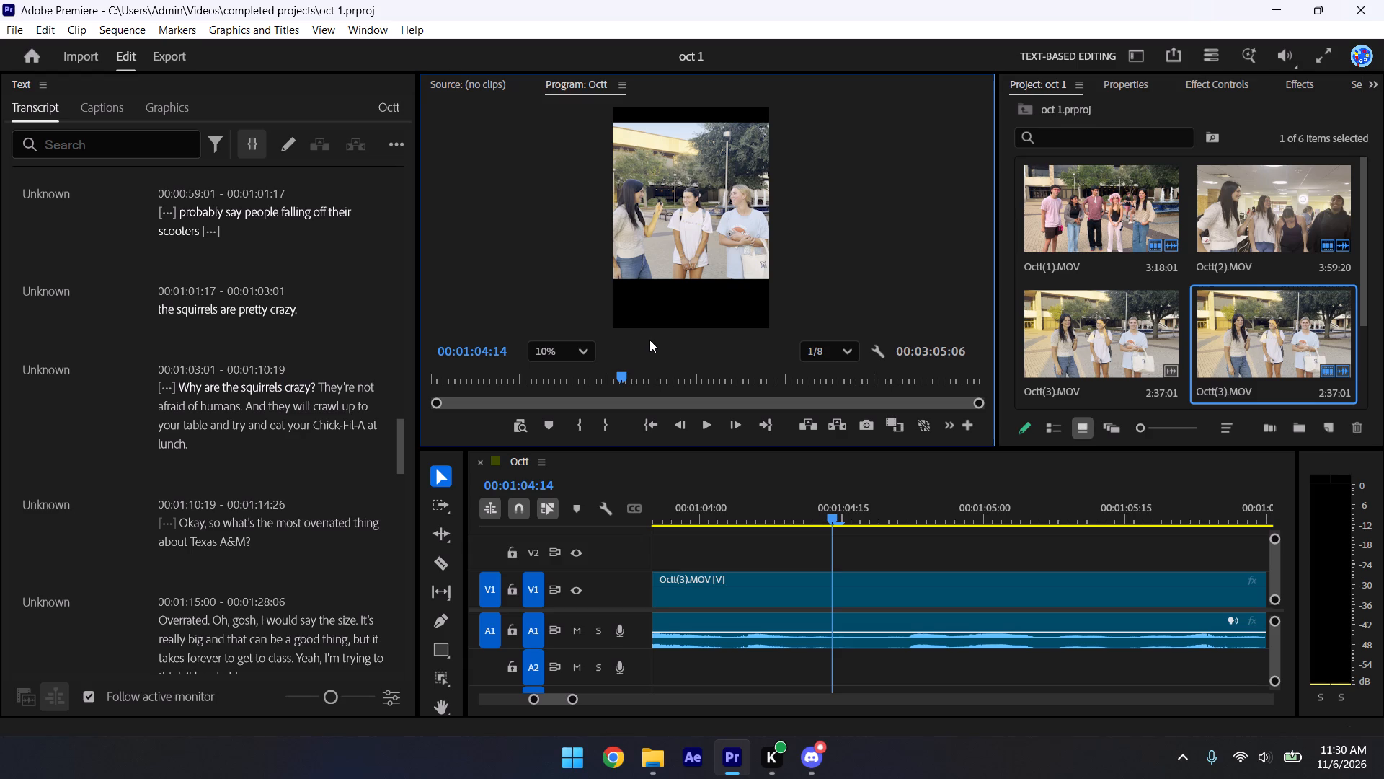
Review the "Why are the squirrels crazy?" footage around 00:01:04 by scrubbing and playing it, and save the project.
{"action": "left_click_drag", "start_coordinate": [793, 518], "coordinate": [618, 524]}
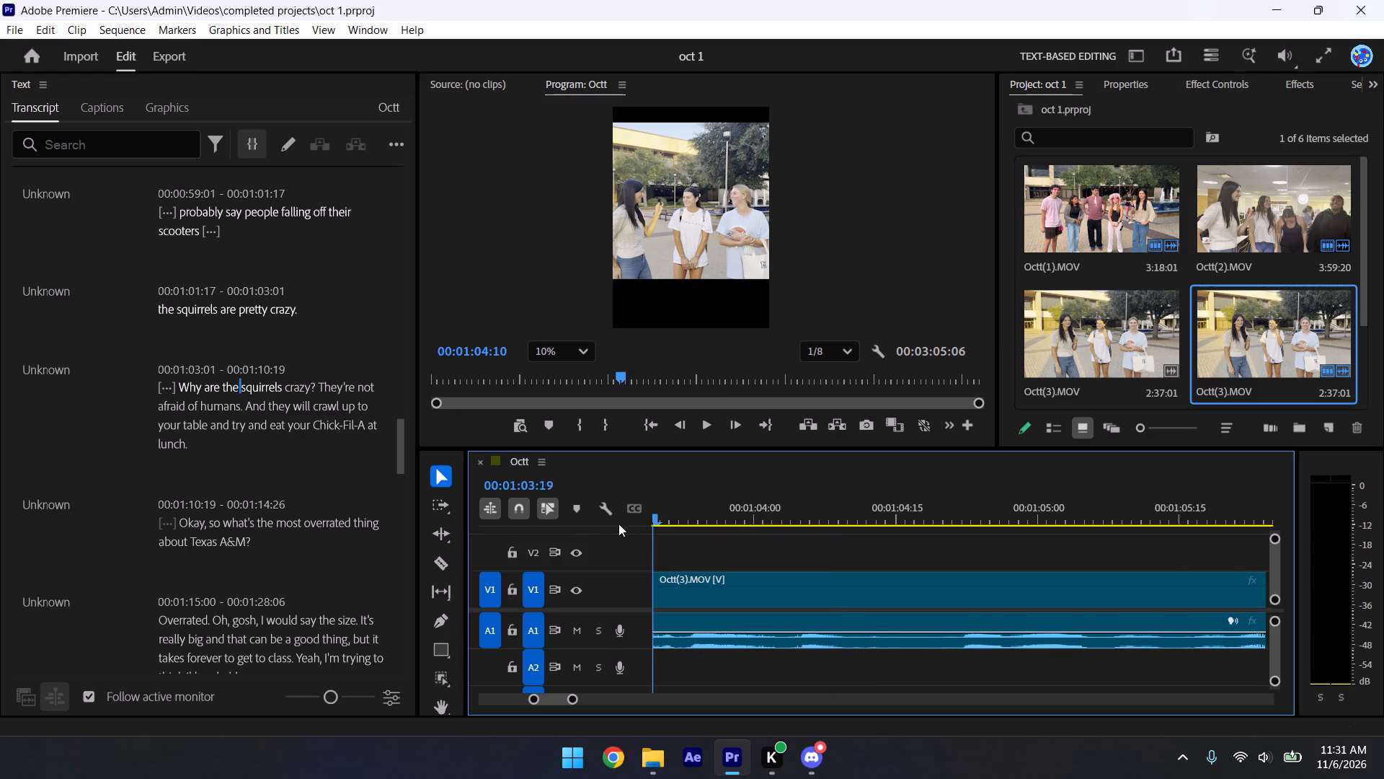
{"action": "left_click_drag", "start_coordinate": [618, 524], "coordinate": [1119, 529]}
{"action": "key", "text": "ctrl+s"}
{"action": "left_click_drag", "start_coordinate": [1099, 525], "coordinate": [1073, 521]}
{"action": "left_click_drag", "start_coordinate": [1075, 515], "coordinate": [1061, 511]}
{"action": "key", "text": "space"}
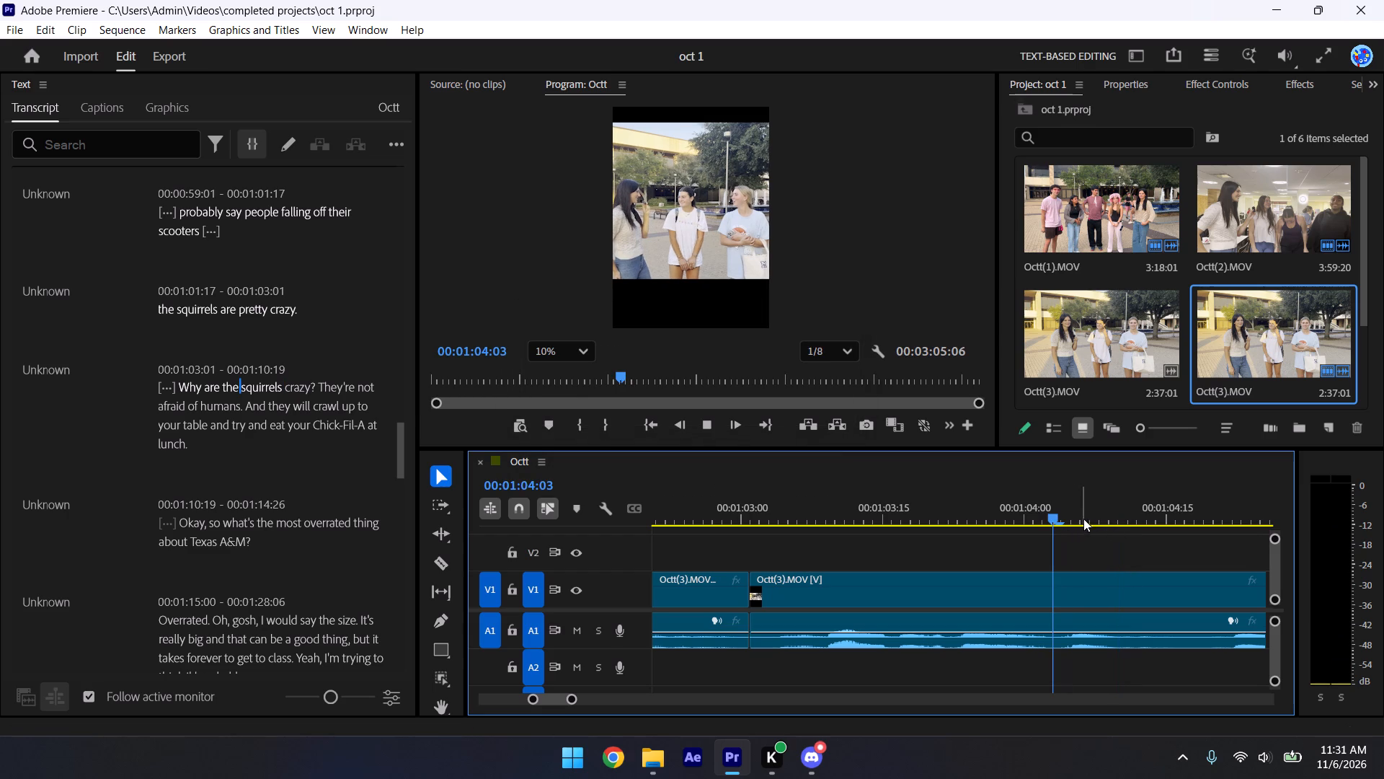
{"action": "key", "text": "space"}
Set the Program monitor zoom level back to Fit.
{"action": "left_click", "coordinate": [588, 358]}
{"action": "left_click", "coordinate": [562, 392]}
{"action": "left_click", "coordinate": [566, 387]}
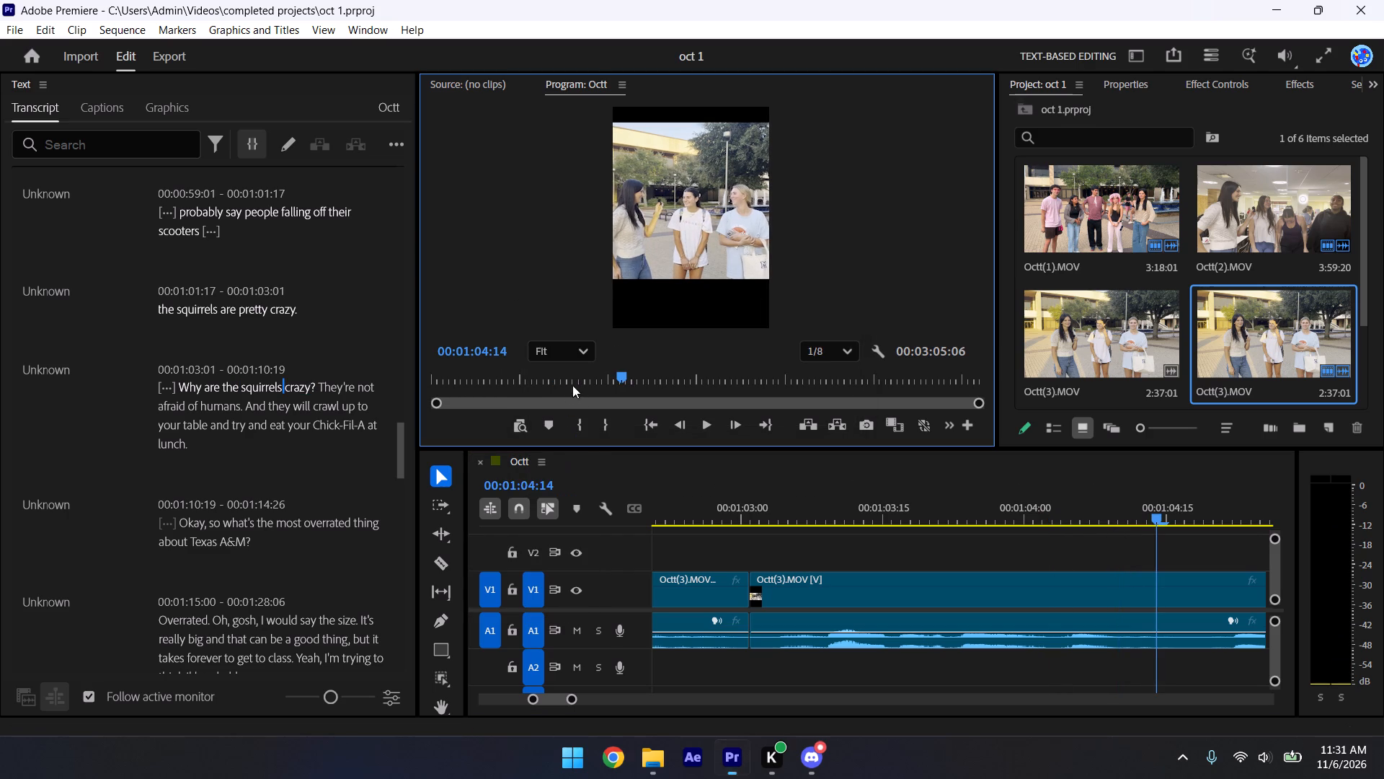
{"action": "scroll", "coordinate": [750, 271], "scroll_direction": "down", "scroll_amount": 20}
{"action": "scroll", "coordinate": [750, 271], "scroll_direction": "down", "scroll_amount": 14}
{"action": "scroll", "coordinate": [832, 258], "scroll_direction": "up", "scroll_amount": 20}
{"action": "scroll", "coordinate": [832, 258], "scroll_direction": "up", "scroll_amount": 2}
{"action": "scroll", "coordinate": [839, 259], "scroll_direction": "down", "scroll_amount": 16}
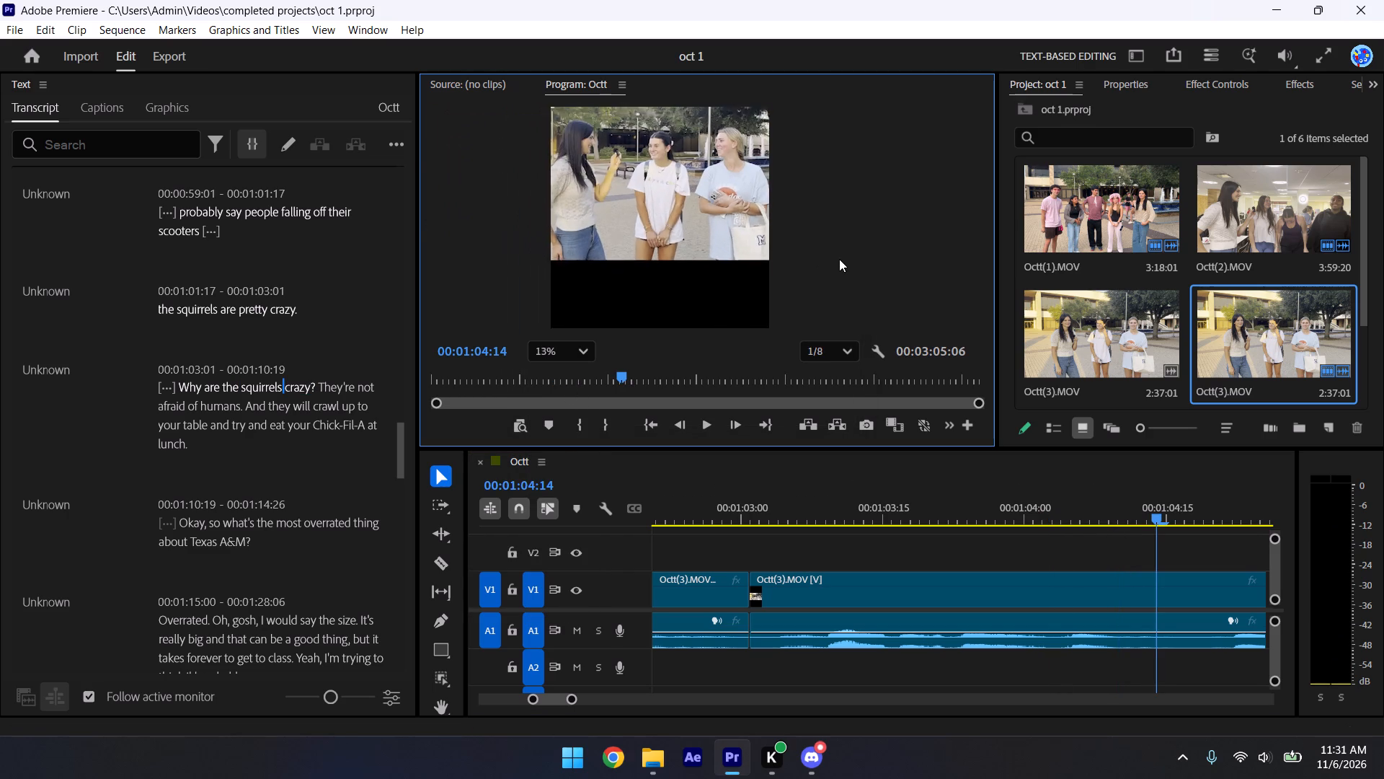
{"action": "scroll", "coordinate": [839, 259], "scroll_direction": "down", "scroll_amount": 20}
{"action": "scroll", "coordinate": [839, 259], "scroll_direction": "down", "scroll_amount": 14}
{"action": "left_click", "coordinate": [564, 360]}
{"action": "left_click", "coordinate": [551, 384]}
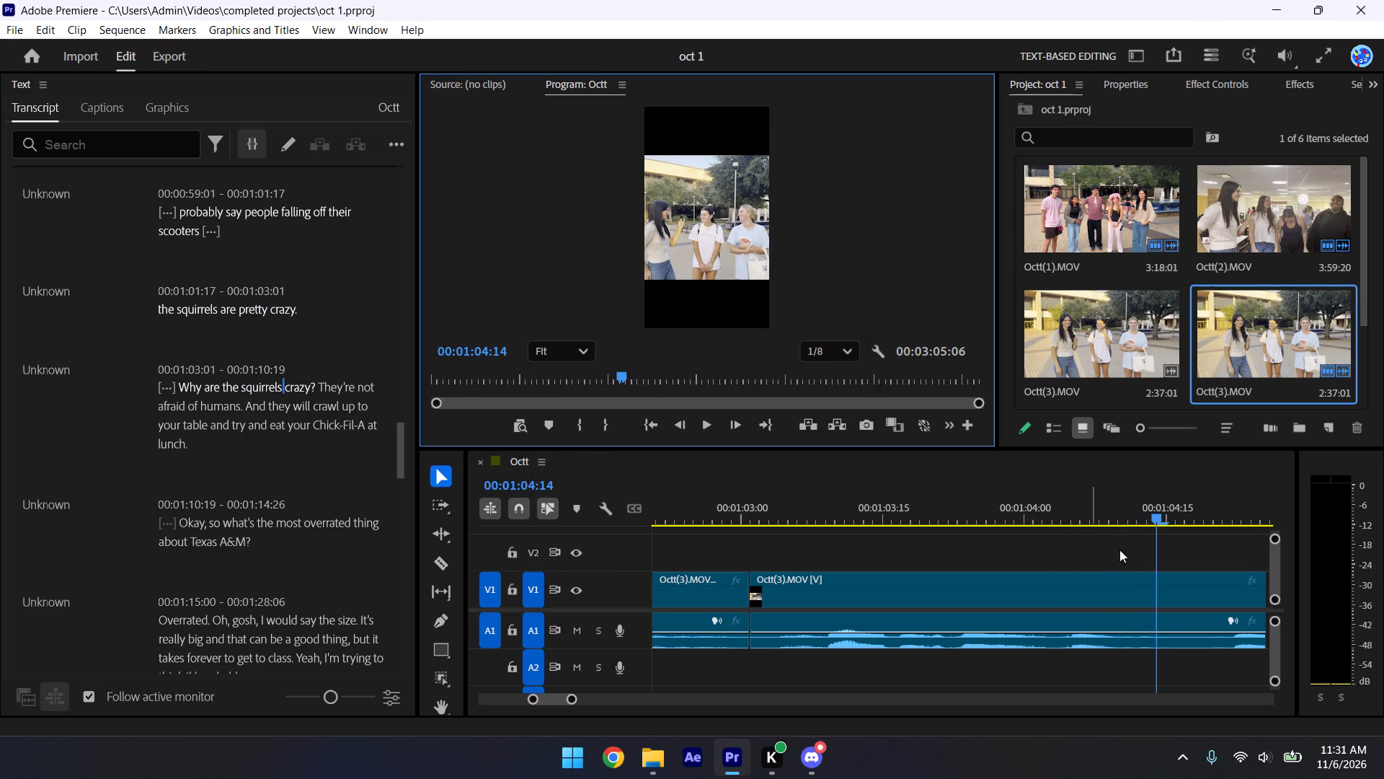
Play the "Why are the squirrels crazy?" clip from 00:01:03:02, save the project, and split the clip at 00:01:04:10 before "crazy?".
{"action": "left_click_drag", "start_coordinate": [1088, 506], "coordinate": [748, 501]}
{"action": "key", "text": "space"}
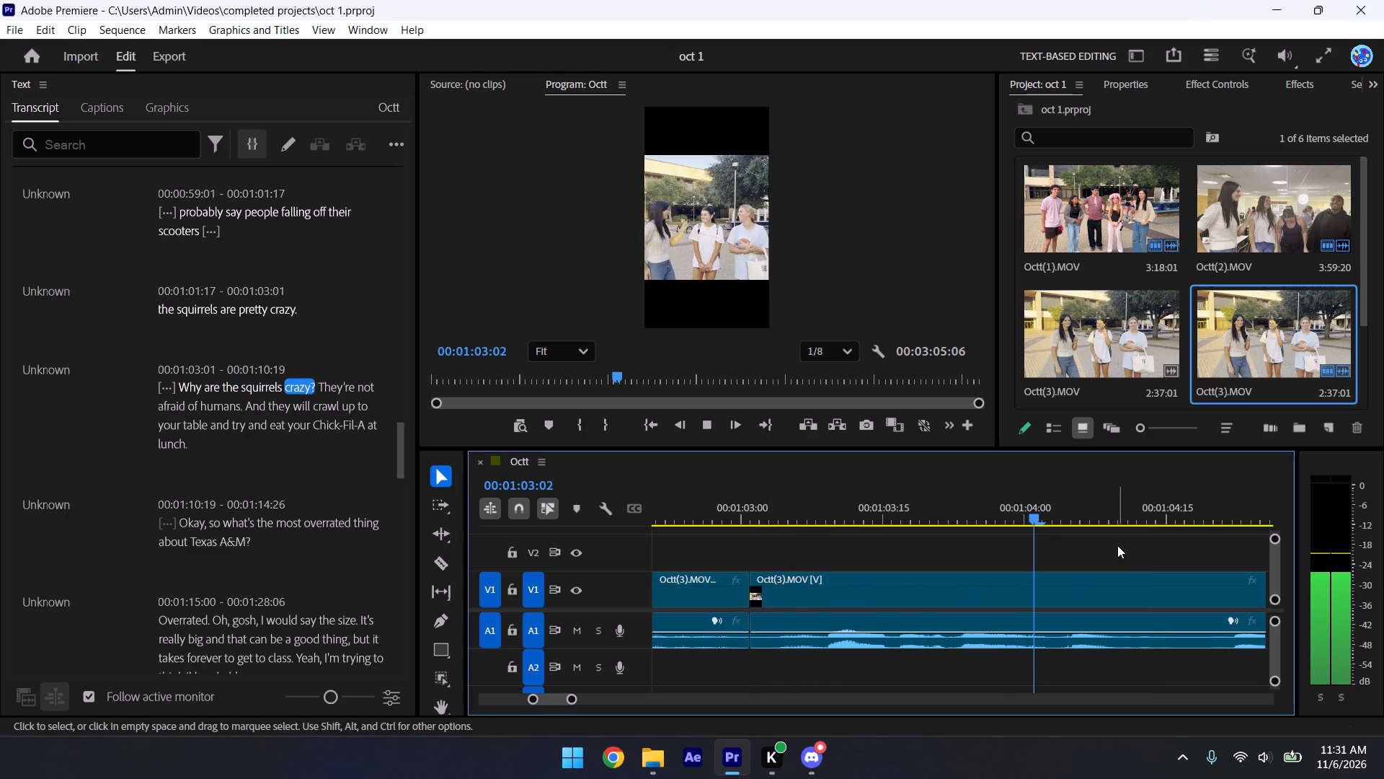
{"action": "key", "text": "space"}
{"action": "left_click_drag", "start_coordinate": [1108, 542], "coordinate": [1103, 532]}
{"action": "left_click_drag", "start_coordinate": [1126, 526], "coordinate": [1113, 521]}
{"action": "left_click_drag", "start_coordinate": [1141, 518], "coordinate": [1126, 514]}
{"action": "key", "text": "ctrl+s"}
{"action": "left_click", "coordinate": [1143, 591]}
{"action": "key", "text": "ctrl+k"}
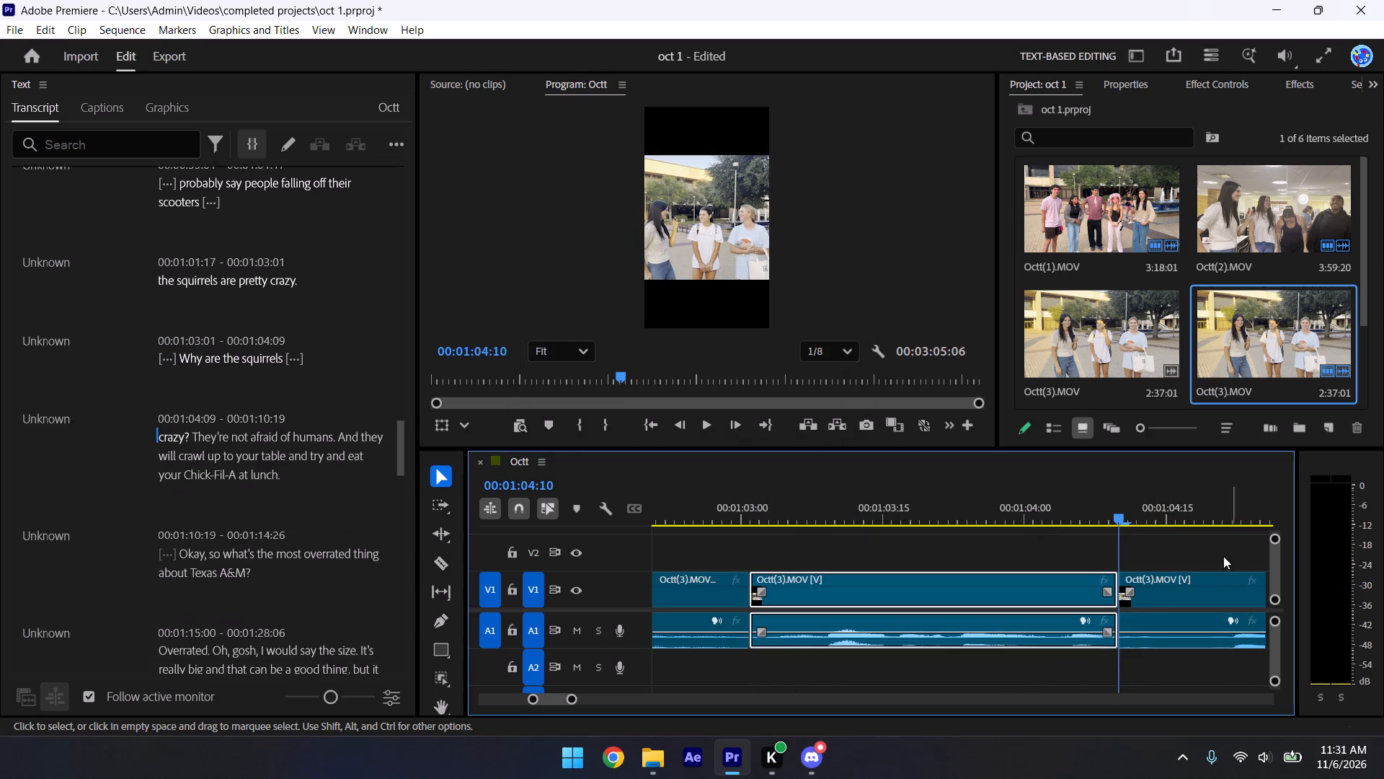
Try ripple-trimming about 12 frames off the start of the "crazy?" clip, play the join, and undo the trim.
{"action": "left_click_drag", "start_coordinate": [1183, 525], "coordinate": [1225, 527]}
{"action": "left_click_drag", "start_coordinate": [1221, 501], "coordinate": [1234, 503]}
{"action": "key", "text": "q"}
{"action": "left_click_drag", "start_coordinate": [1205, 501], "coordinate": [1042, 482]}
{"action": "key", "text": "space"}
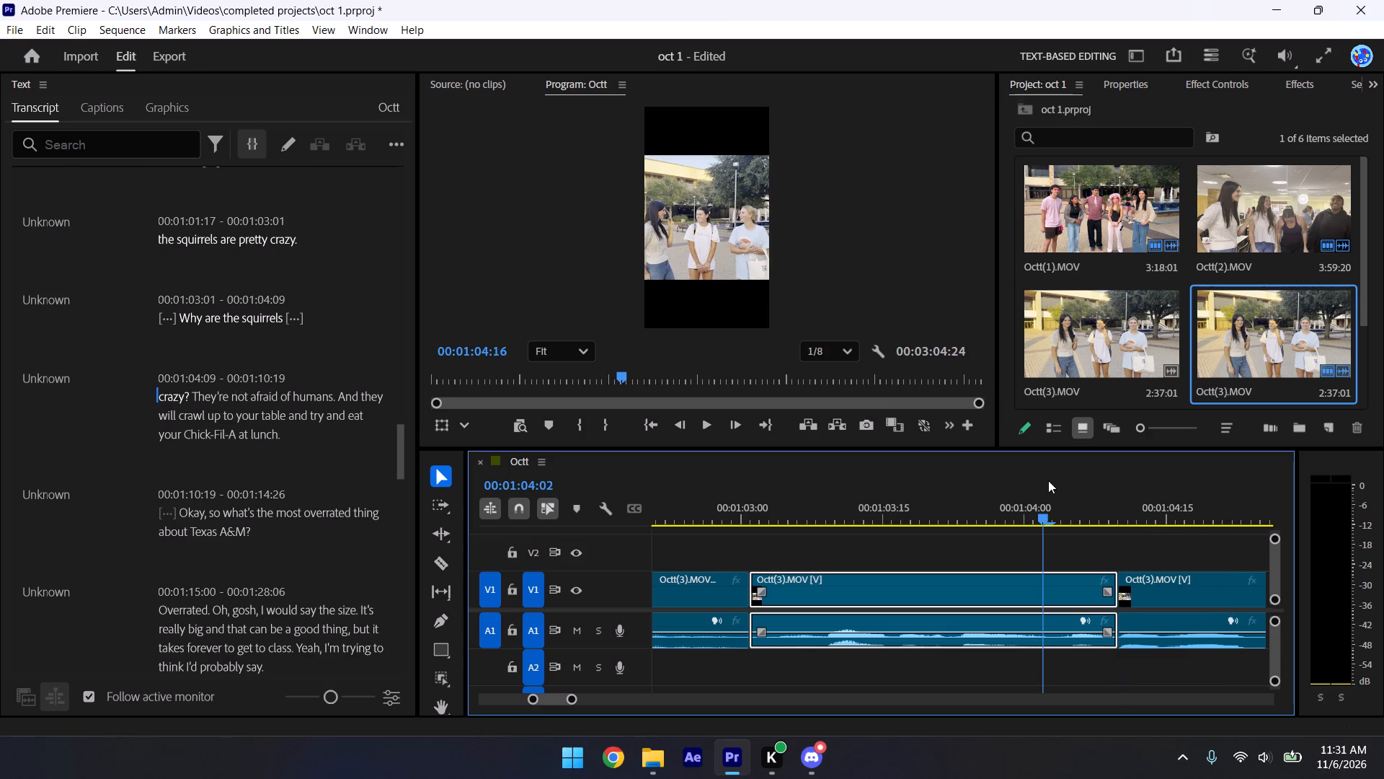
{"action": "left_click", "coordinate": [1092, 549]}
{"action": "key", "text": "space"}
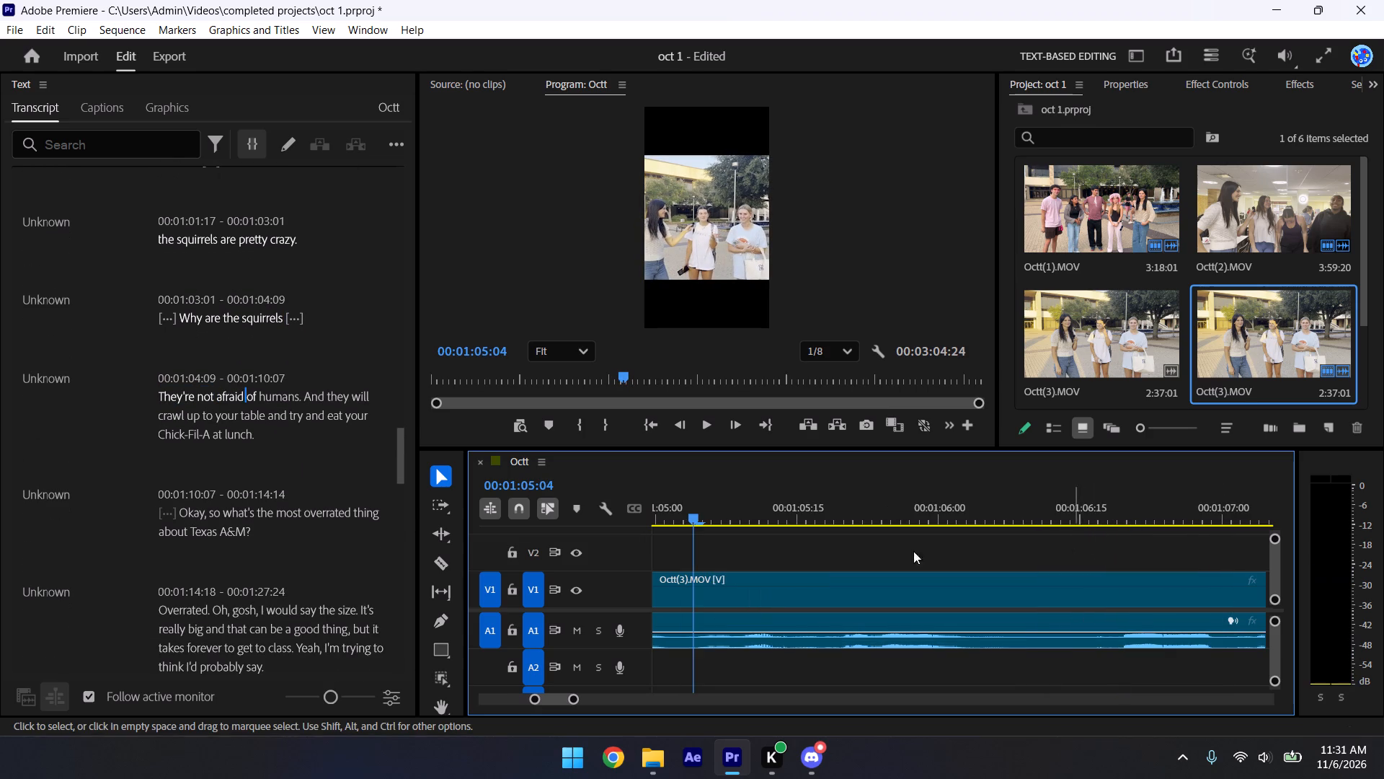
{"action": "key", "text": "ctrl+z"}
Ripple-trim about 11 frames off the start of the "crazy?" clip and play across the join near 00:01:04:05.
{"action": "left_click_drag", "start_coordinate": [727, 498], "coordinate": [773, 532]}
{"action": "key", "text": "q"}
{"action": "left_click_drag", "start_coordinate": [763, 506], "coordinate": [823, 520]}
{"action": "key", "text": "space"}
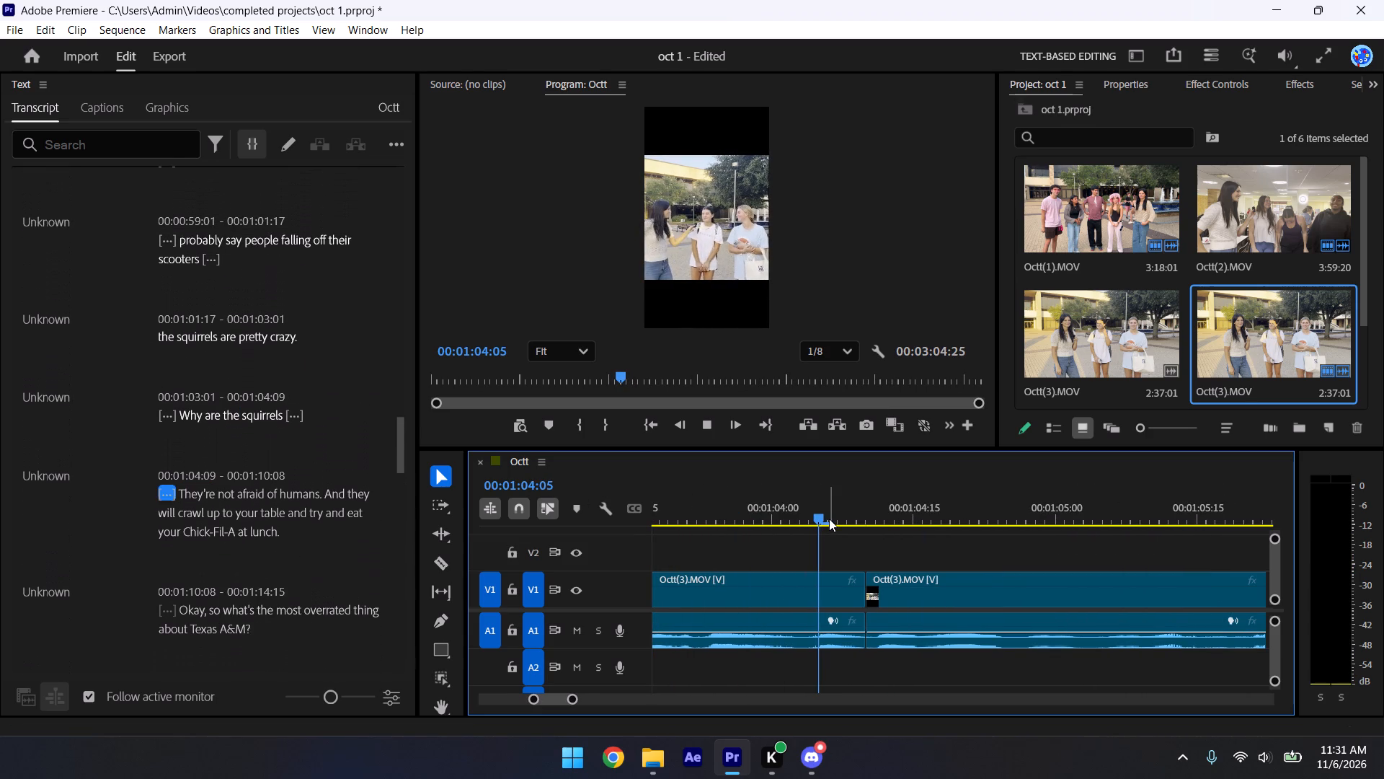
{"action": "key", "text": "space"}
Extend the end of the "Why are the squirrels" clip to 00:01:04:13, butt the following clips against it, and play the join.
{"action": "left_click_drag", "start_coordinate": [849, 506], "coordinate": [842, 532]}
{"action": "key", "text": "a"}
{"action": "left_click_drag", "start_coordinate": [925, 593], "coordinate": [995, 597]}
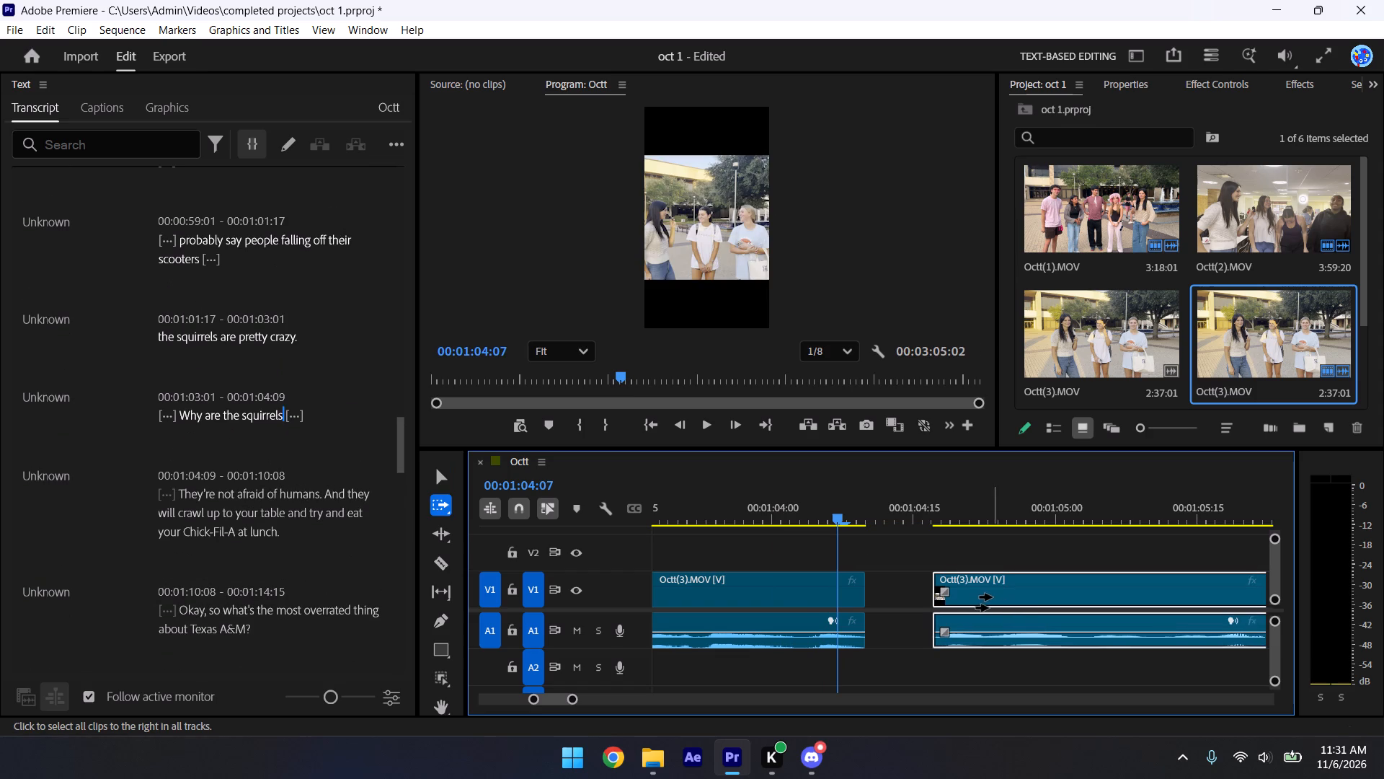
{"action": "key", "text": "v"}
{"action": "left_click_drag", "start_coordinate": [866, 592], "coordinate": [894, 591]}
{"action": "key", "text": "a"}
{"action": "left_click_drag", "start_coordinate": [1003, 583], "coordinate": [965, 583]}
{"action": "left_click_drag", "start_coordinate": [887, 490], "coordinate": [762, 486]}
{"action": "key", "text": "space"}
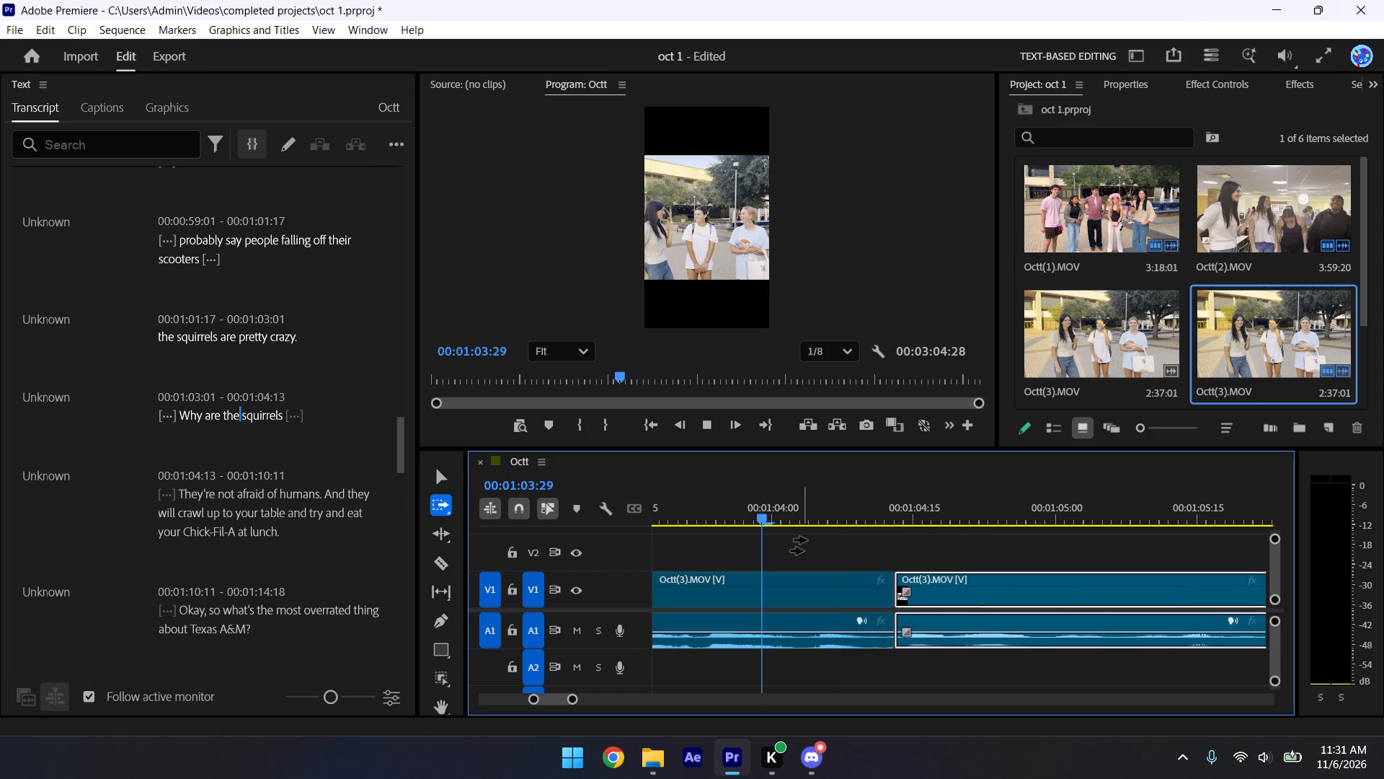
{"action": "key", "text": "v"}
{"action": "left_click", "coordinate": [846, 529]}
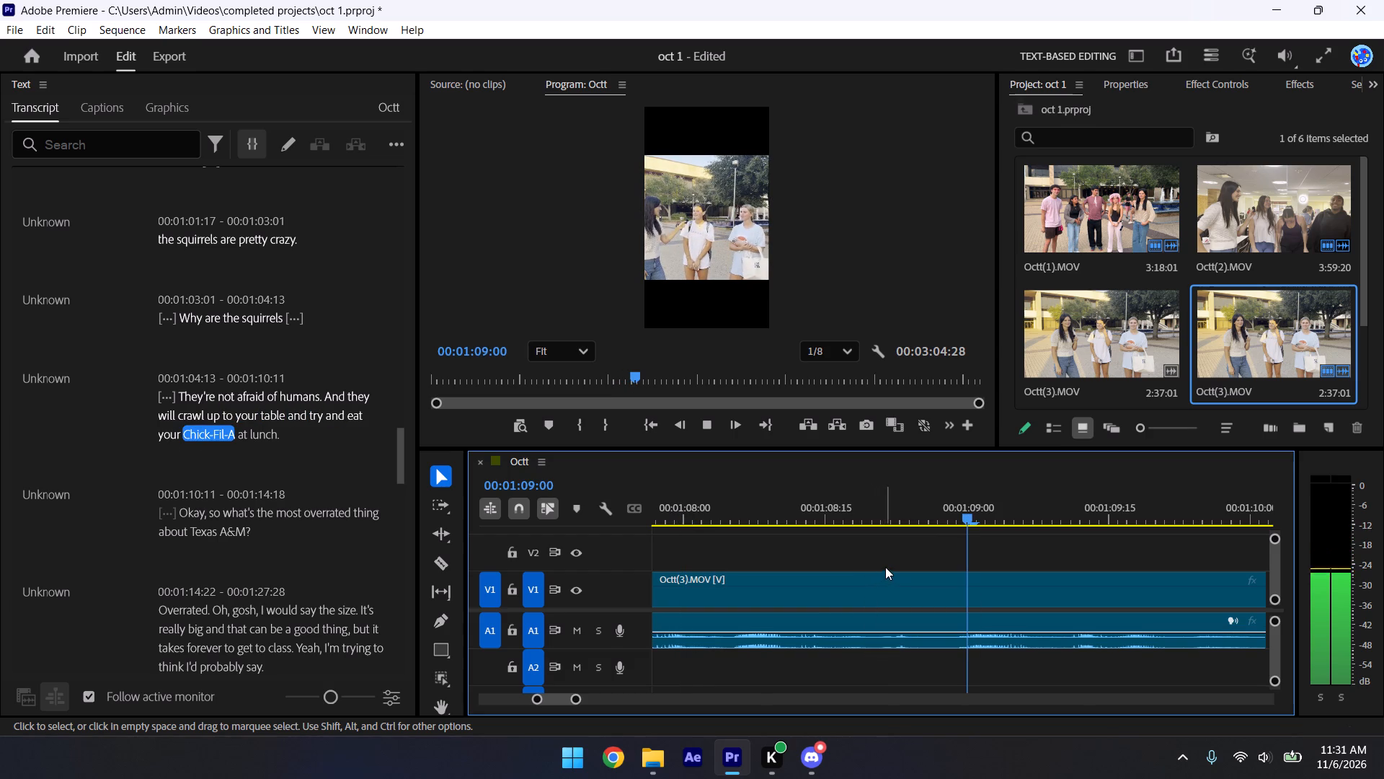
Ripple-trim the clip ending in "lunch" to 00:01:10:02, ripple-trim about 2 frames off the next clip's start, and play the join.
{"action": "key", "text": "space"}
{"action": "key", "text": "space"}
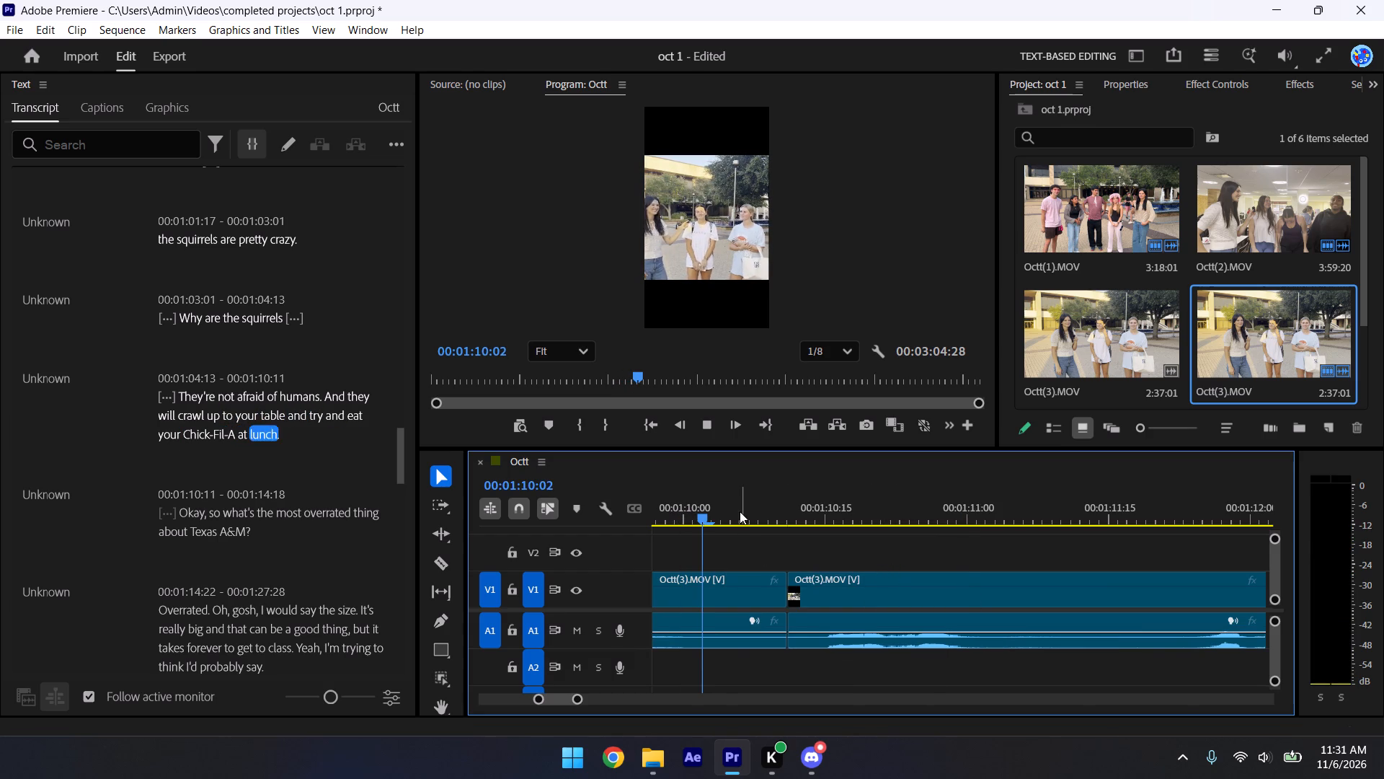
{"action": "left_click_drag", "start_coordinate": [739, 511], "coordinate": [809, 546]}
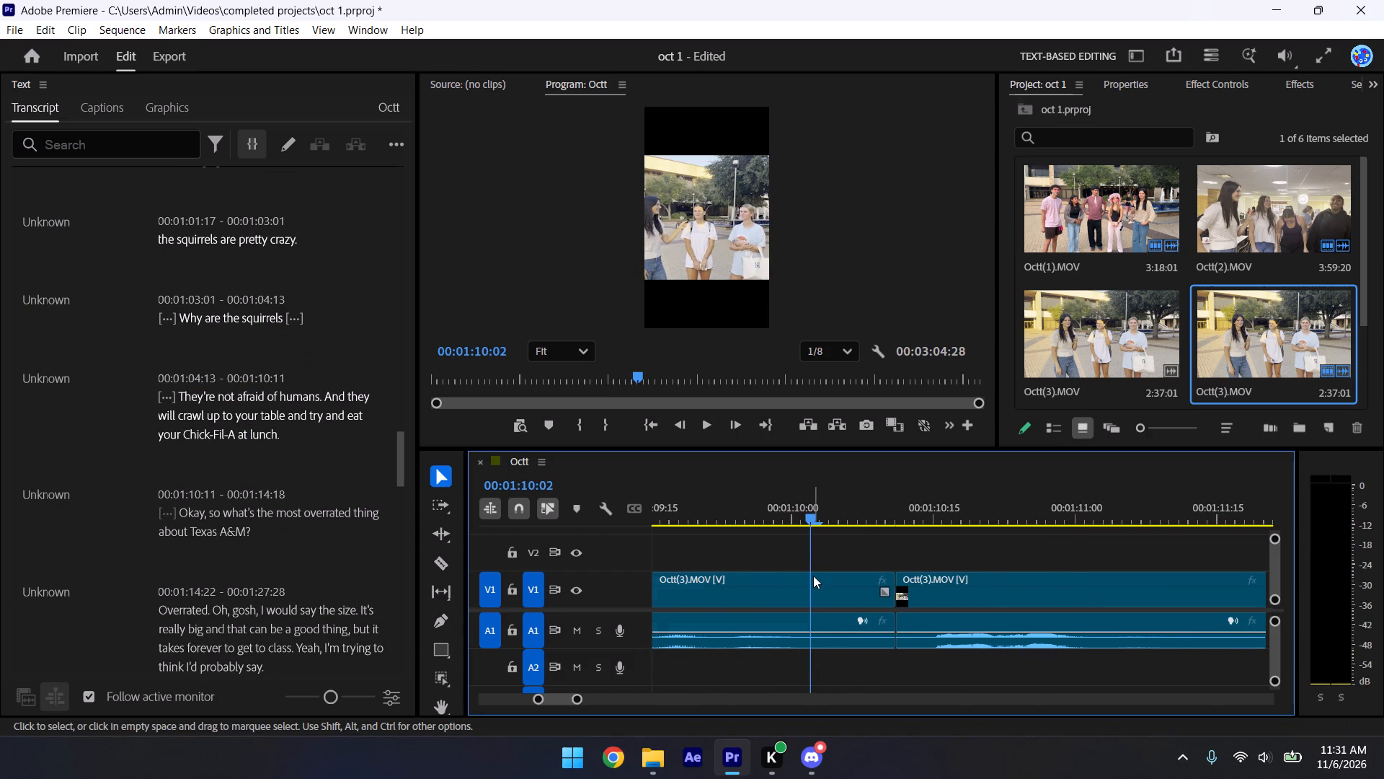
{"action": "left_click", "coordinate": [813, 576]}
{"action": "key", "text": "w"}
{"action": "left_click_drag", "start_coordinate": [848, 514], "coordinate": [830, 516]}
{"action": "key", "text": "q"}
{"action": "left_click_drag", "start_coordinate": [807, 495], "coordinate": [706, 484]}
{"action": "key", "text": "space"}
{"action": "left_click", "coordinate": [763, 542]}
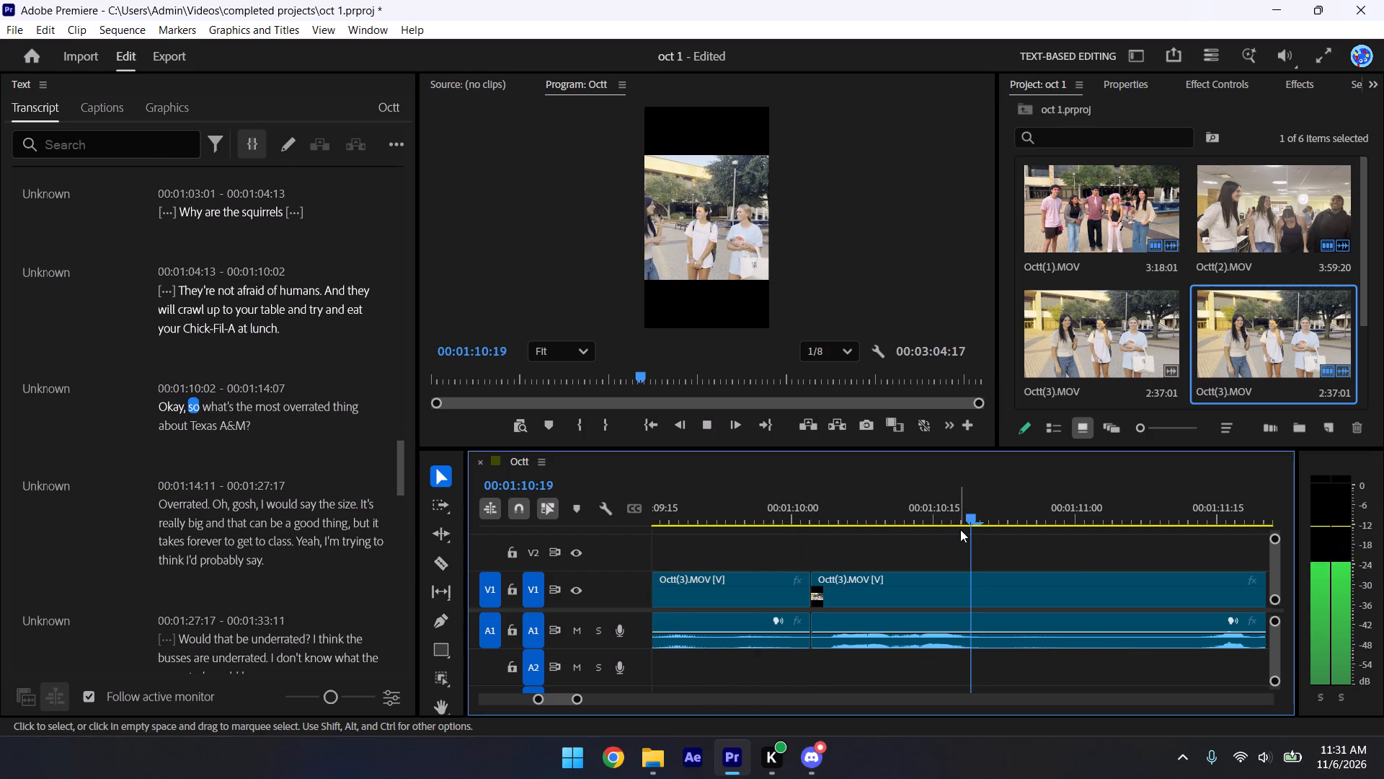
{"action": "key", "text": "space"}
Delete all clips after 00:01:10:02, starting with the "most overrated thing" question, return to the sequence start, and save the project.
{"action": "left_click", "coordinate": [753, 594]}
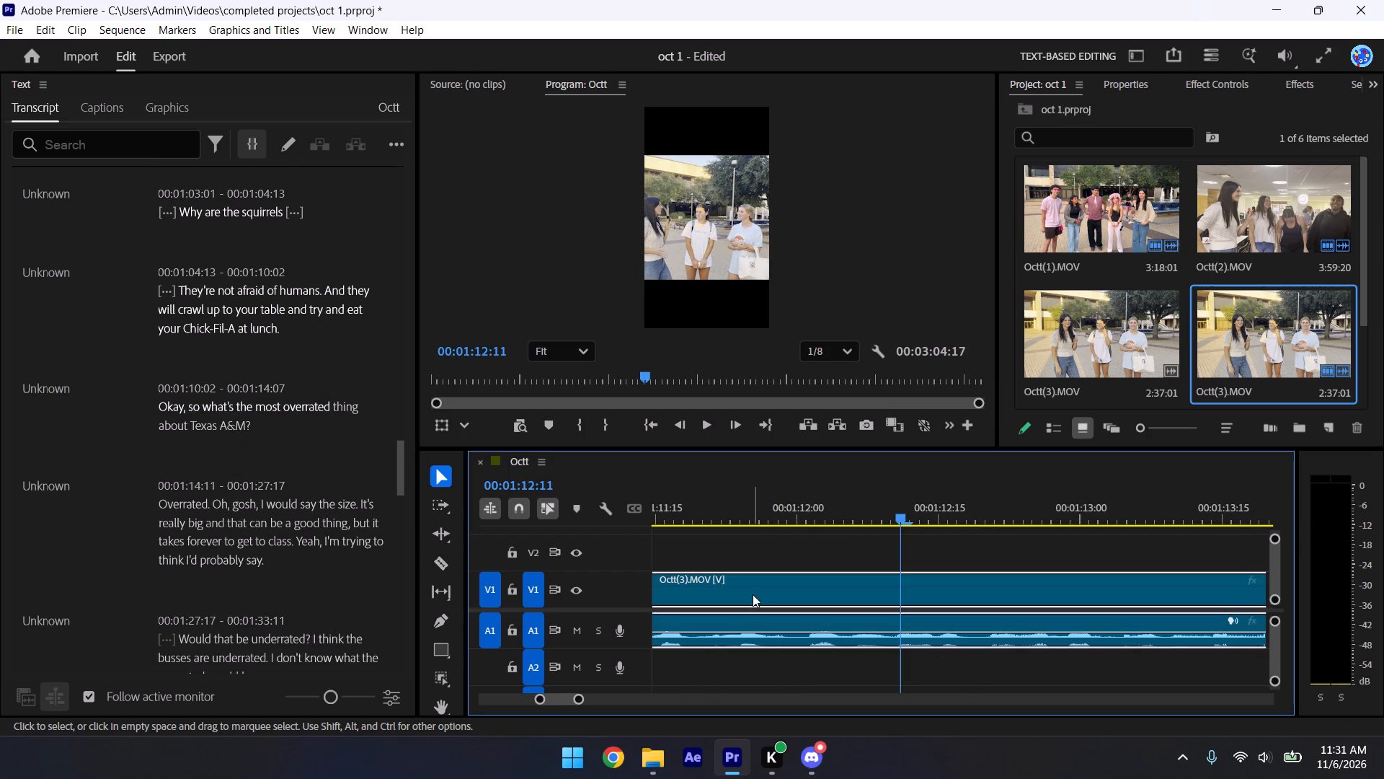
{"action": "key", "text": "Delete"}
{"action": "key", "text": "ctrl+s"}
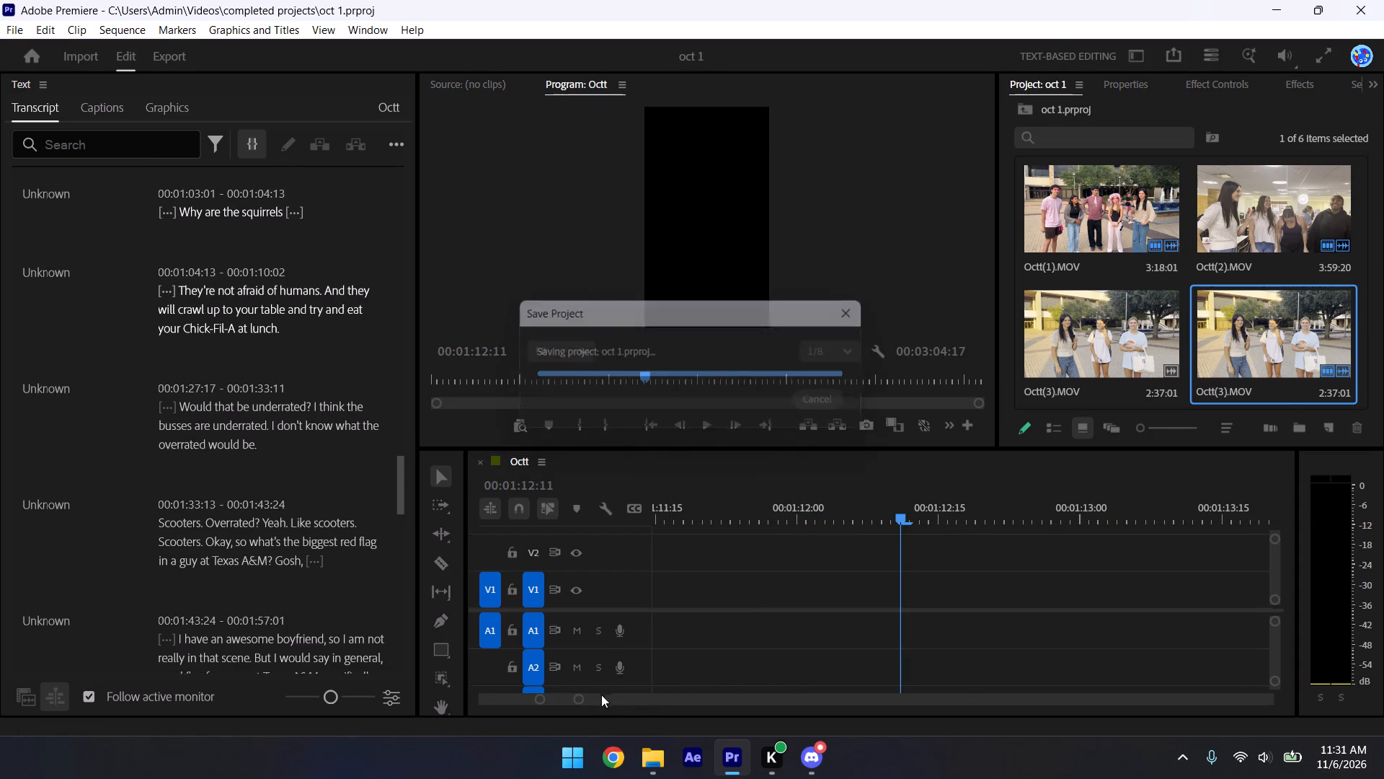
{"action": "left_click_drag", "start_coordinate": [577, 701], "coordinate": [979, 691]}
{"action": "left_click_drag", "start_coordinate": [838, 554], "coordinate": [1112, 616]}
{"action": "key", "text": "Delete"}
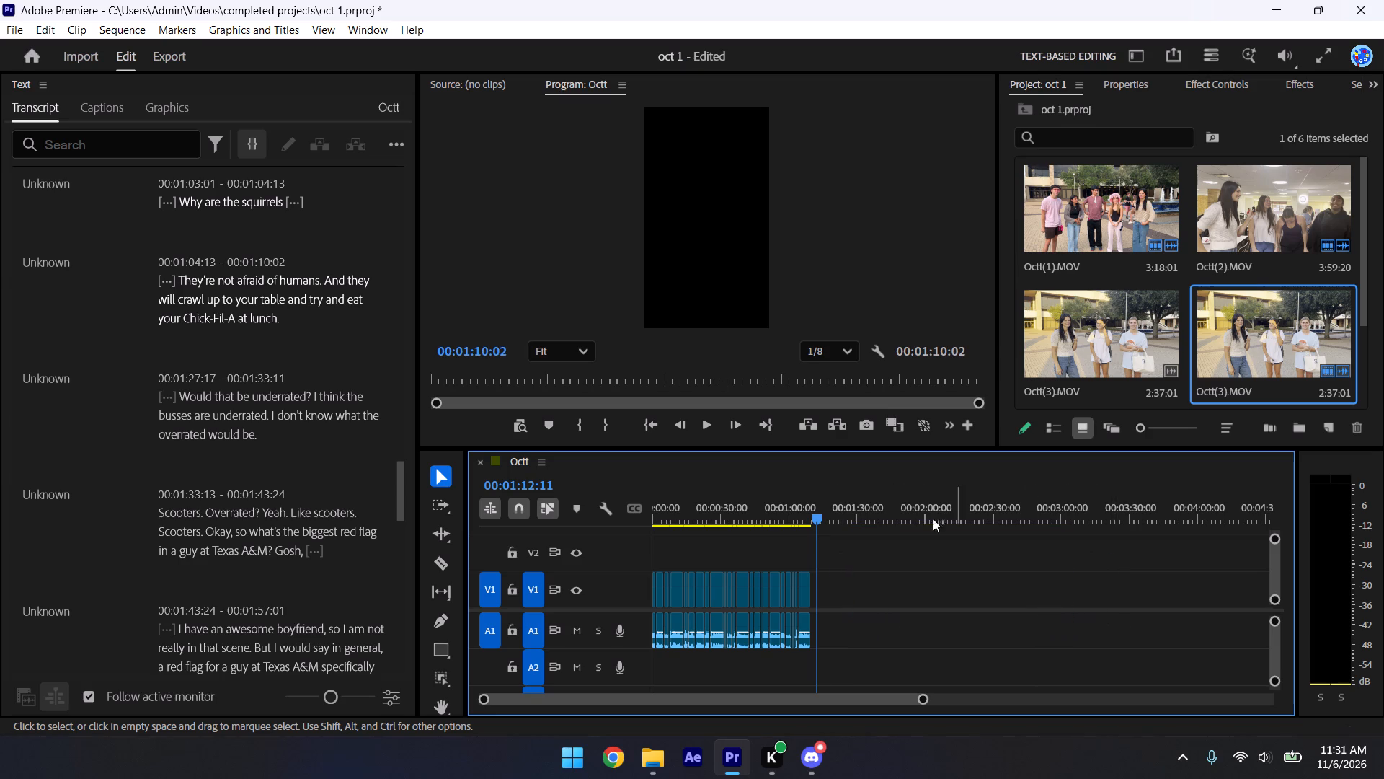
{"action": "left_click_drag", "start_coordinate": [822, 498], "coordinate": [455, 537]}
{"action": "key", "text": "ctrl+s"}
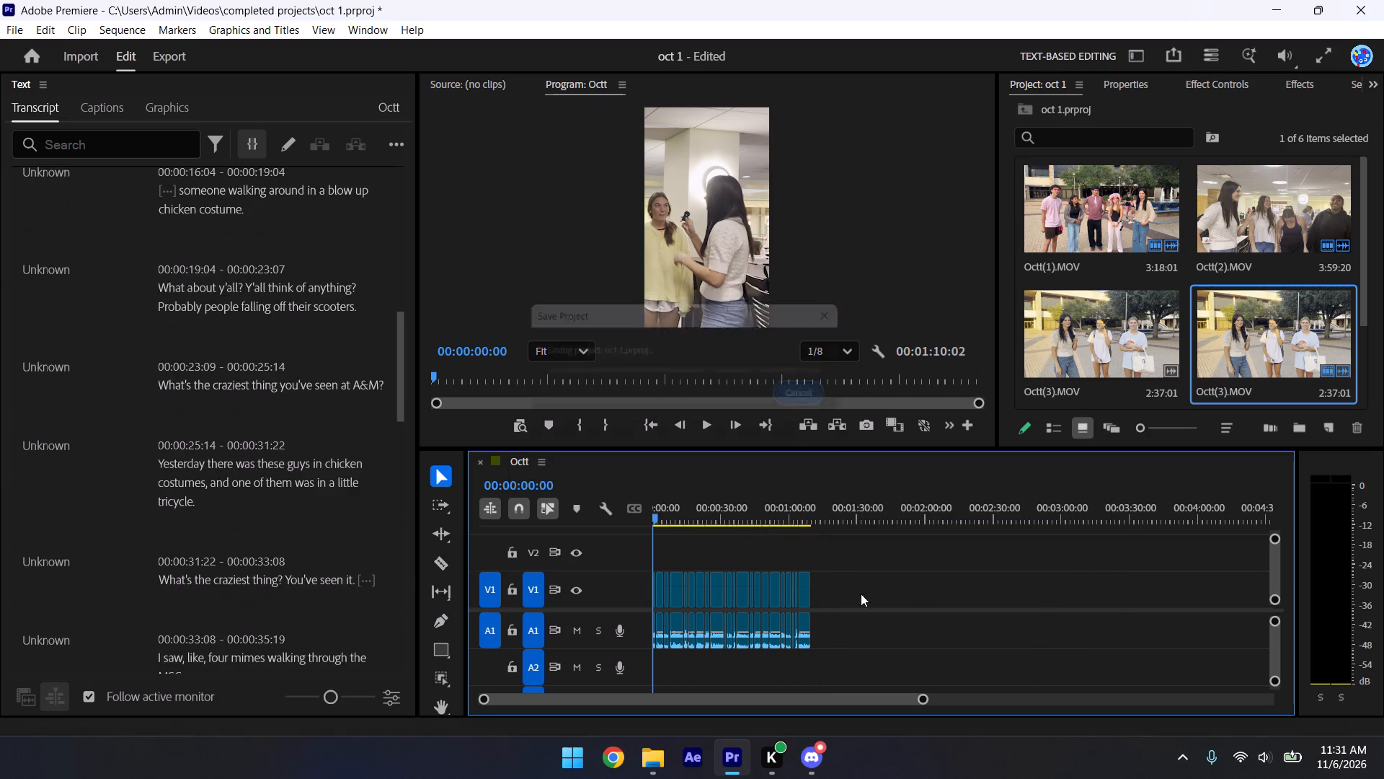
Filter the transcript for pauses across the shortened sequence and briefly play from the start.
{"action": "left_click_drag", "start_coordinate": [924, 697], "coordinate": [714, 697]}
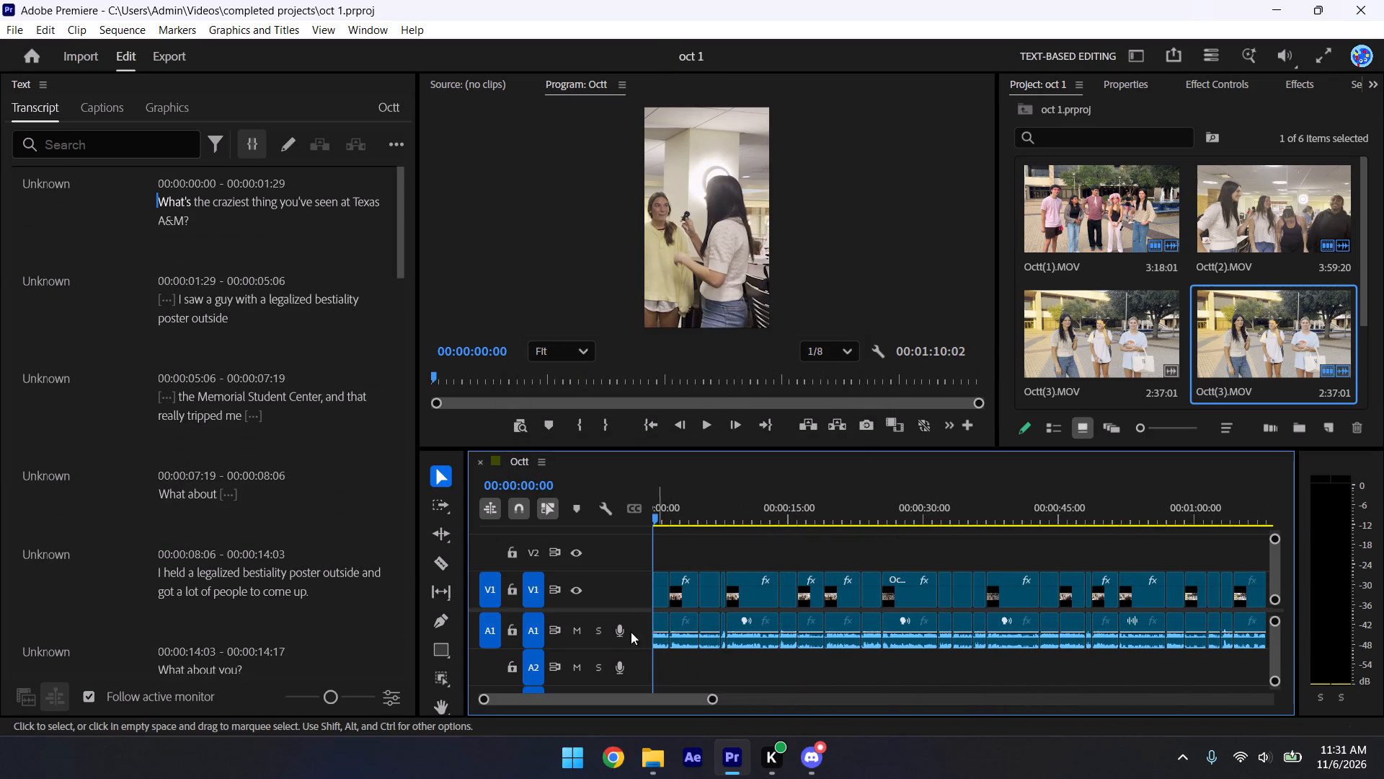
{"action": "left_click", "coordinate": [216, 139]}
{"action": "left_click", "coordinate": [254, 268]}
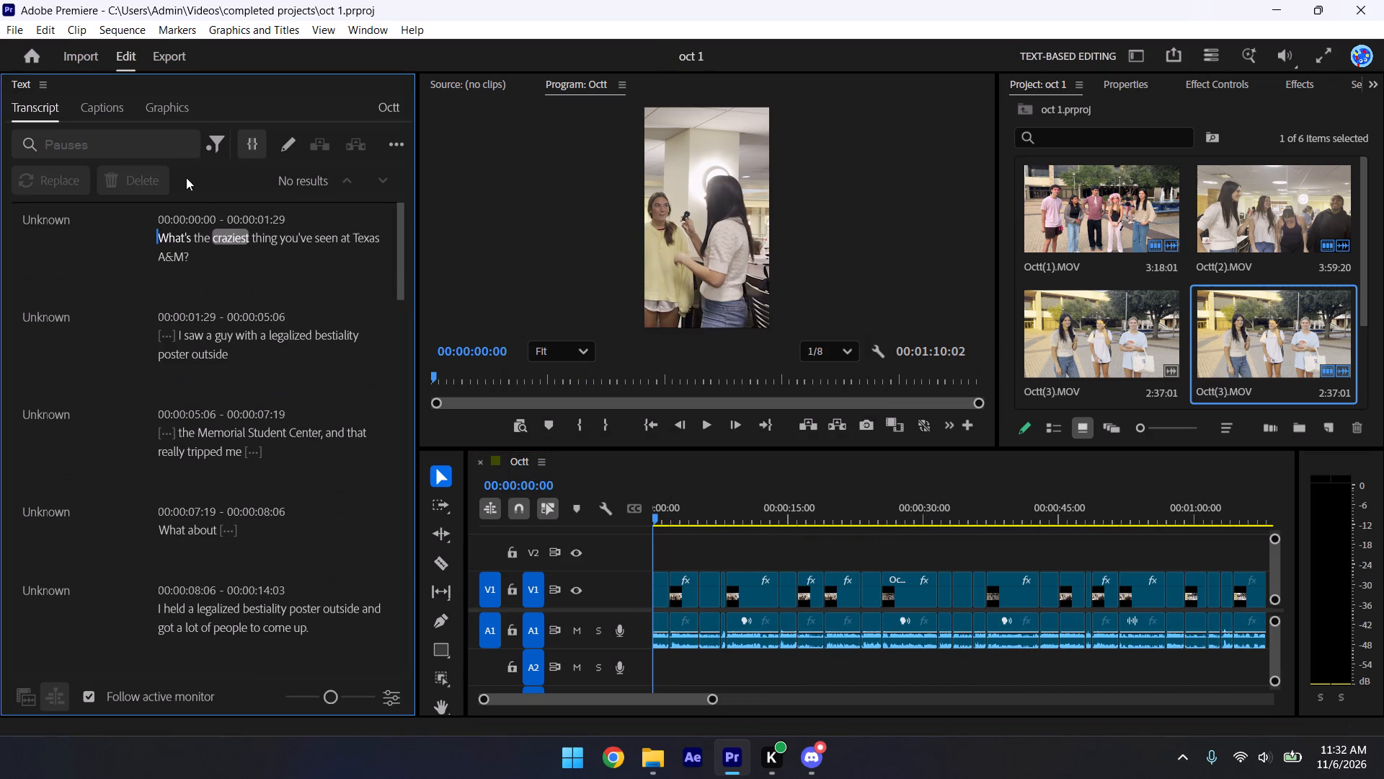
{"action": "key", "text": "space"}
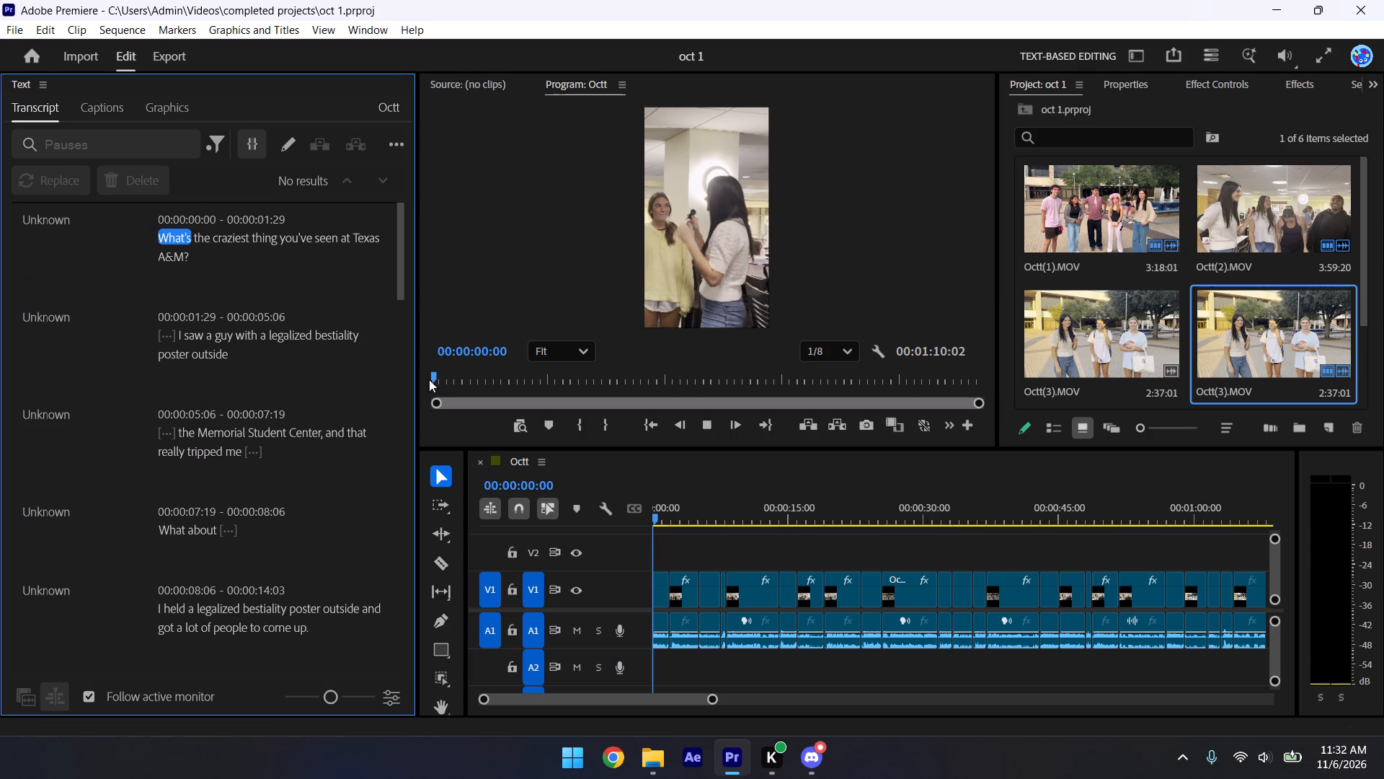
{"action": "key", "text": "space"}
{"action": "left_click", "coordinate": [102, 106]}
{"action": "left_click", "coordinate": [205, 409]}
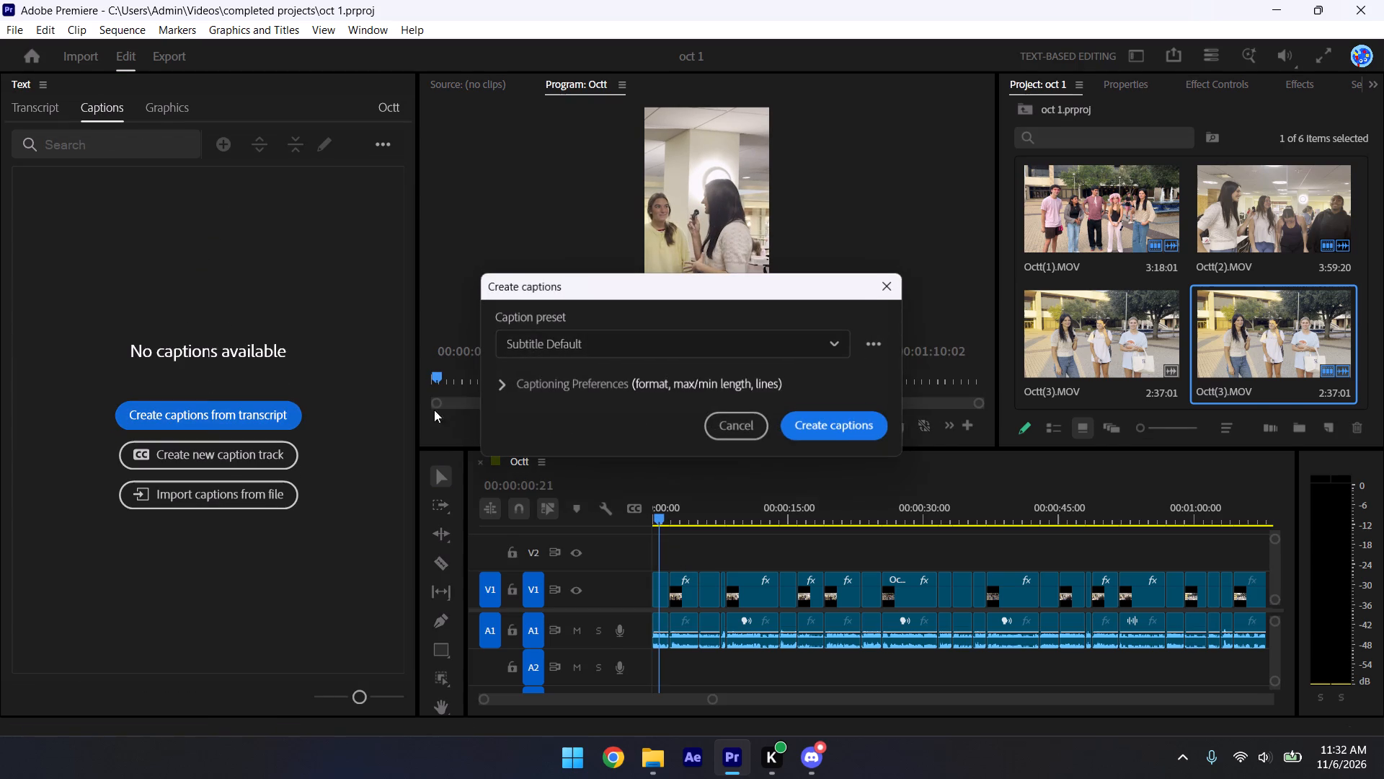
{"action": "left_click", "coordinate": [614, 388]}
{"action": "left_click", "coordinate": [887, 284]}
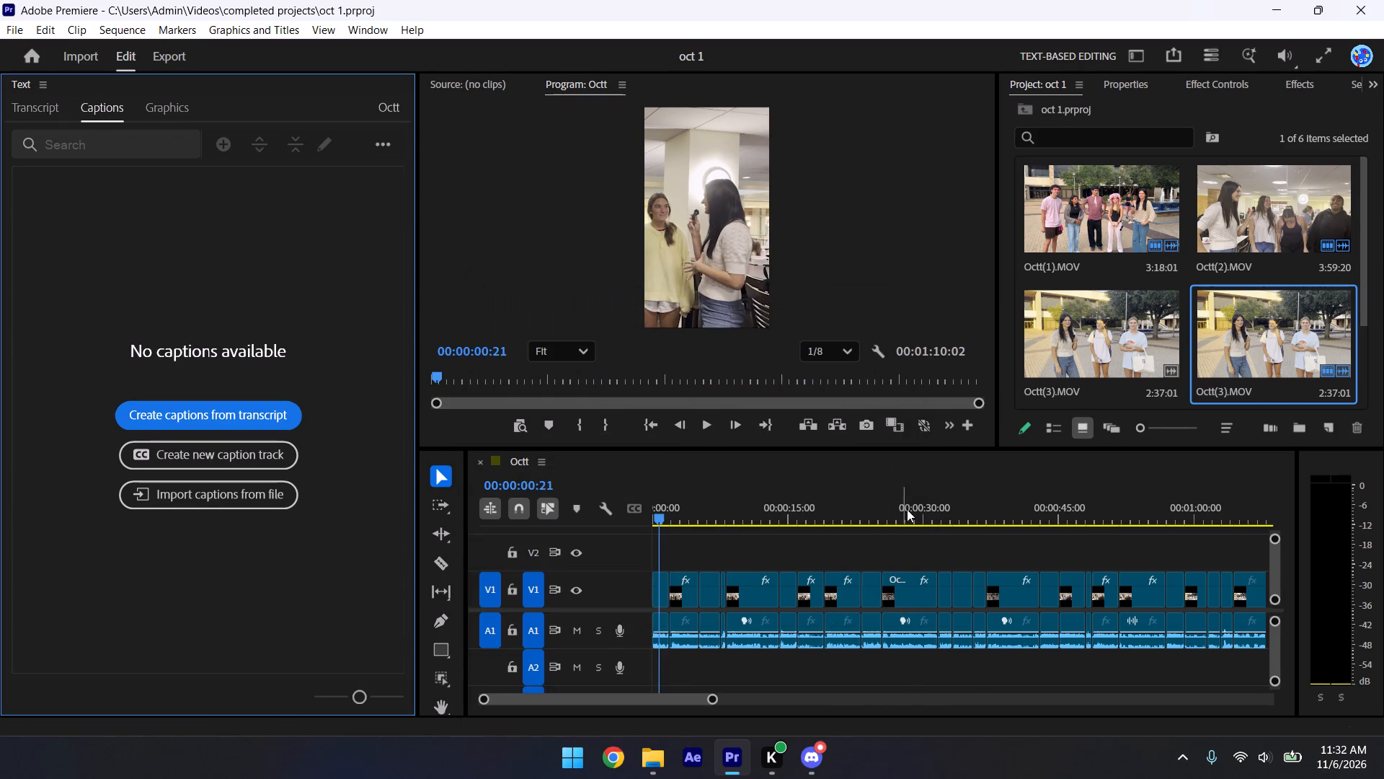
Paste the copied motion attributes, with 177% scale, onto the Octt(3).MOV clip starting at 00:00:57:00.
{"action": "left_click_drag", "start_coordinate": [911, 509], "coordinate": [840, 542]}
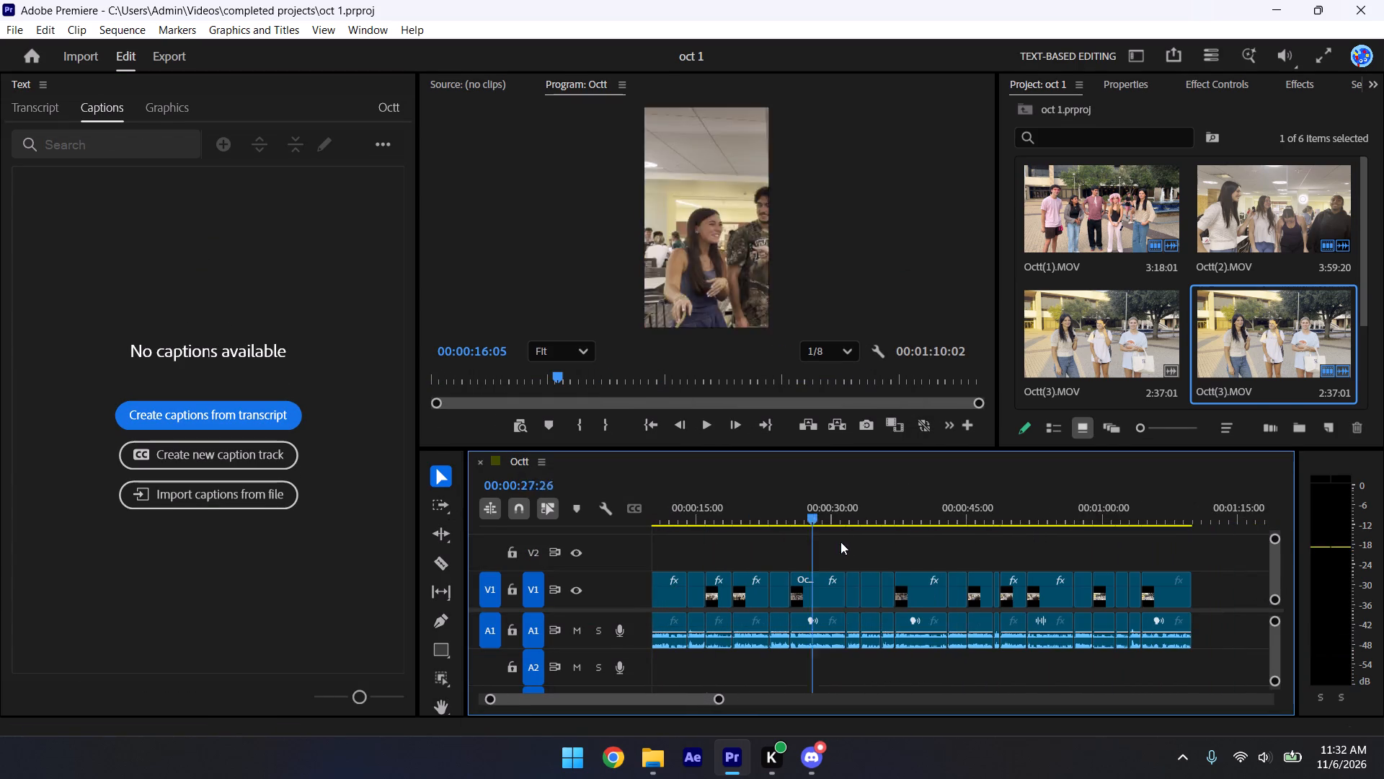
{"action": "left_click_drag", "start_coordinate": [840, 542], "coordinate": [1005, 547]}
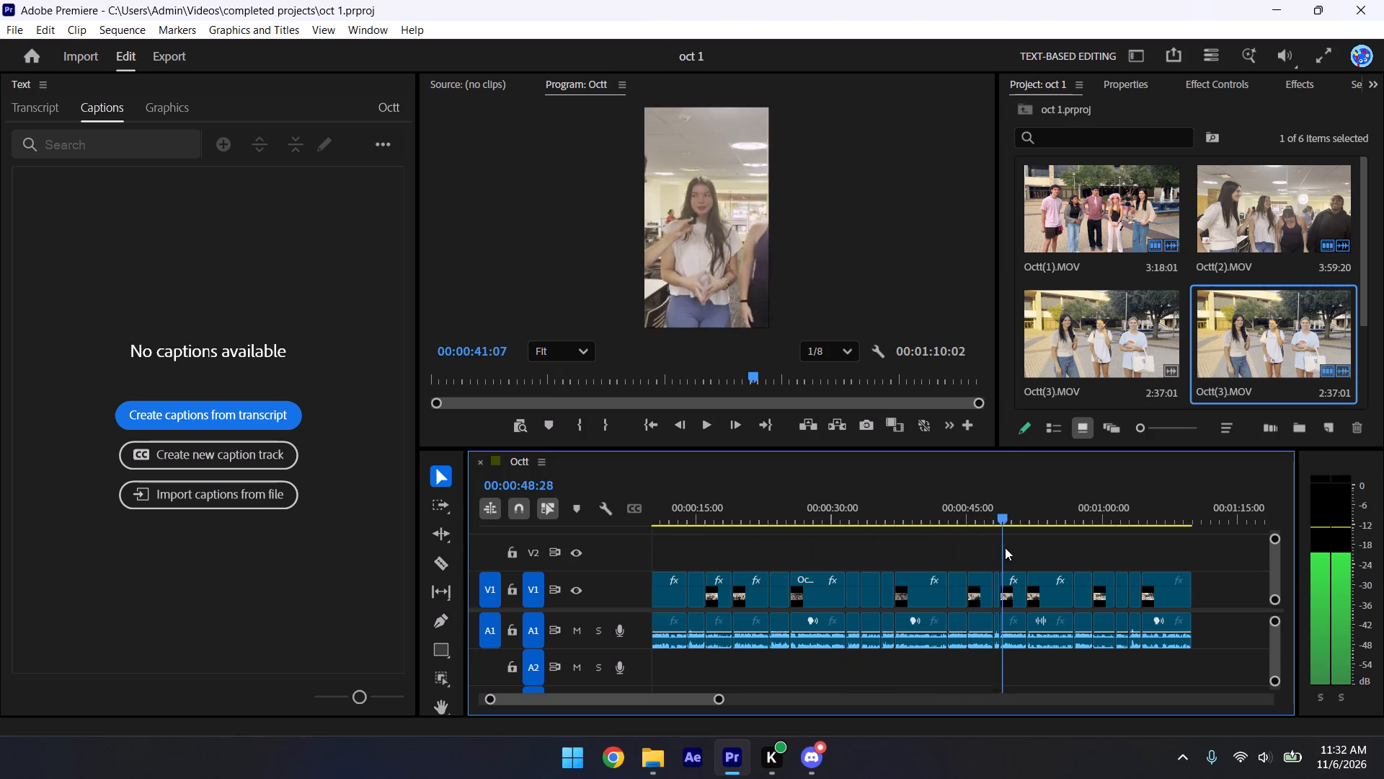
{"action": "left_click_drag", "start_coordinate": [1005, 547], "coordinate": [1073, 542]}
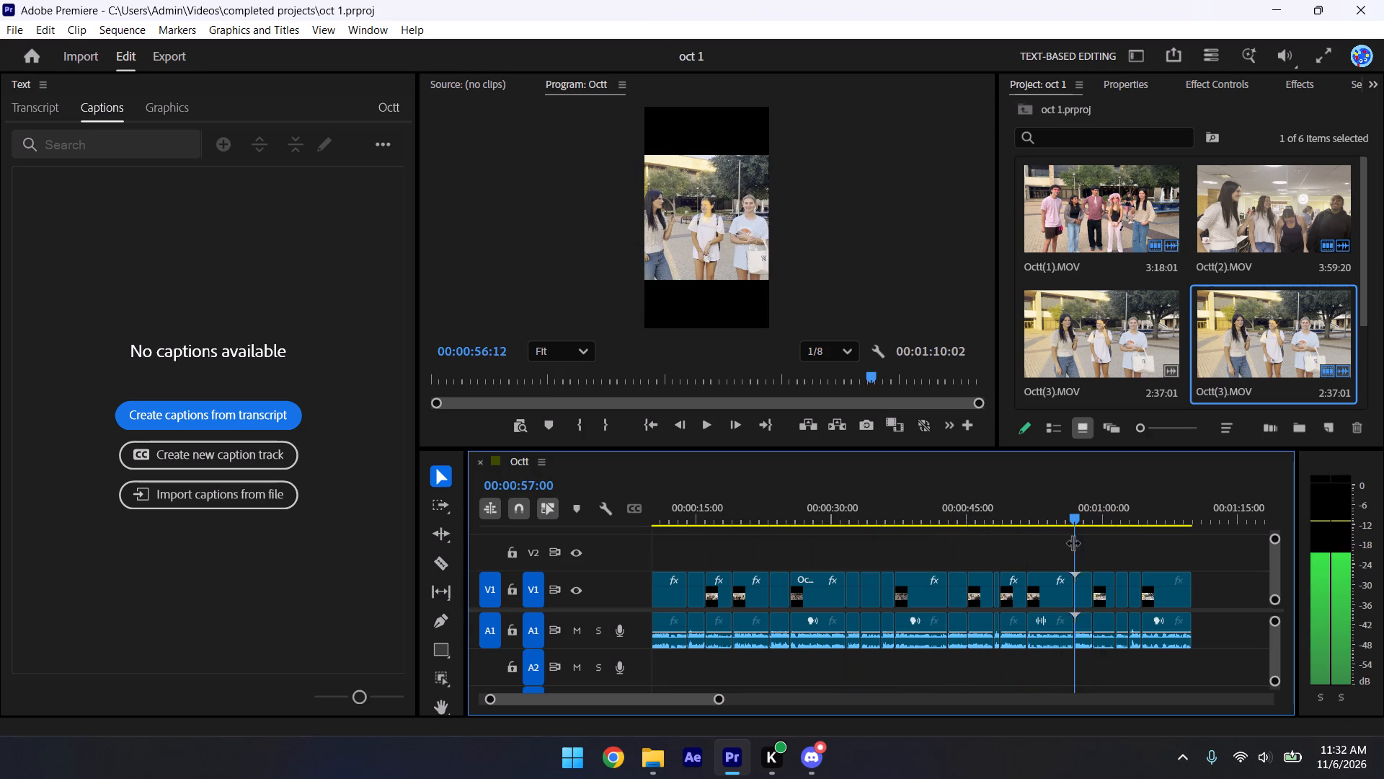
{"action": "left_click_drag", "start_coordinate": [1073, 542], "coordinate": [1068, 546]}
{"action": "left_click_drag", "start_coordinate": [493, 699], "coordinate": [499, 699]}
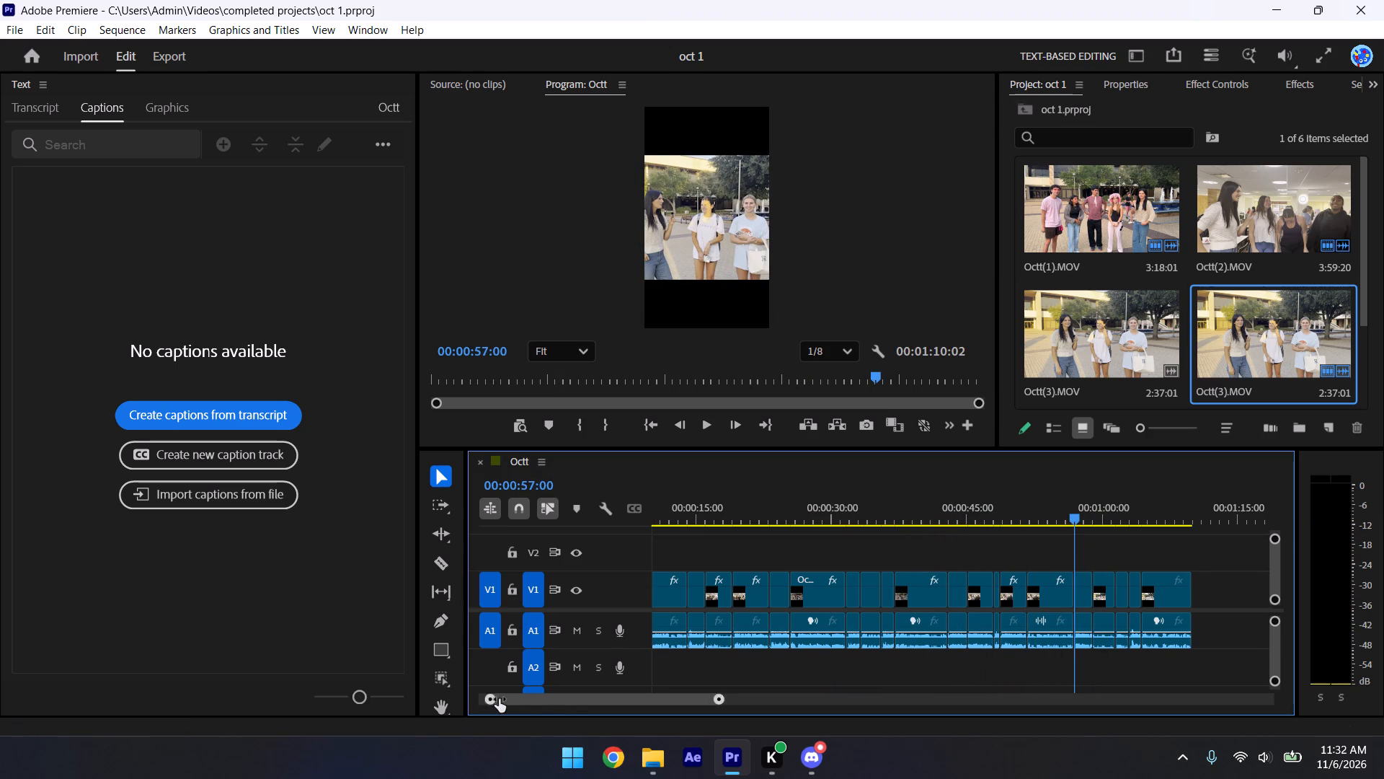
{"action": "left_click_drag", "start_coordinate": [499, 699], "coordinate": [651, 715]}
{"action": "left_click_drag", "start_coordinate": [926, 525], "coordinate": [913, 516]}
{"action": "left_click_drag", "start_coordinate": [932, 515], "coordinate": [963, 519]}
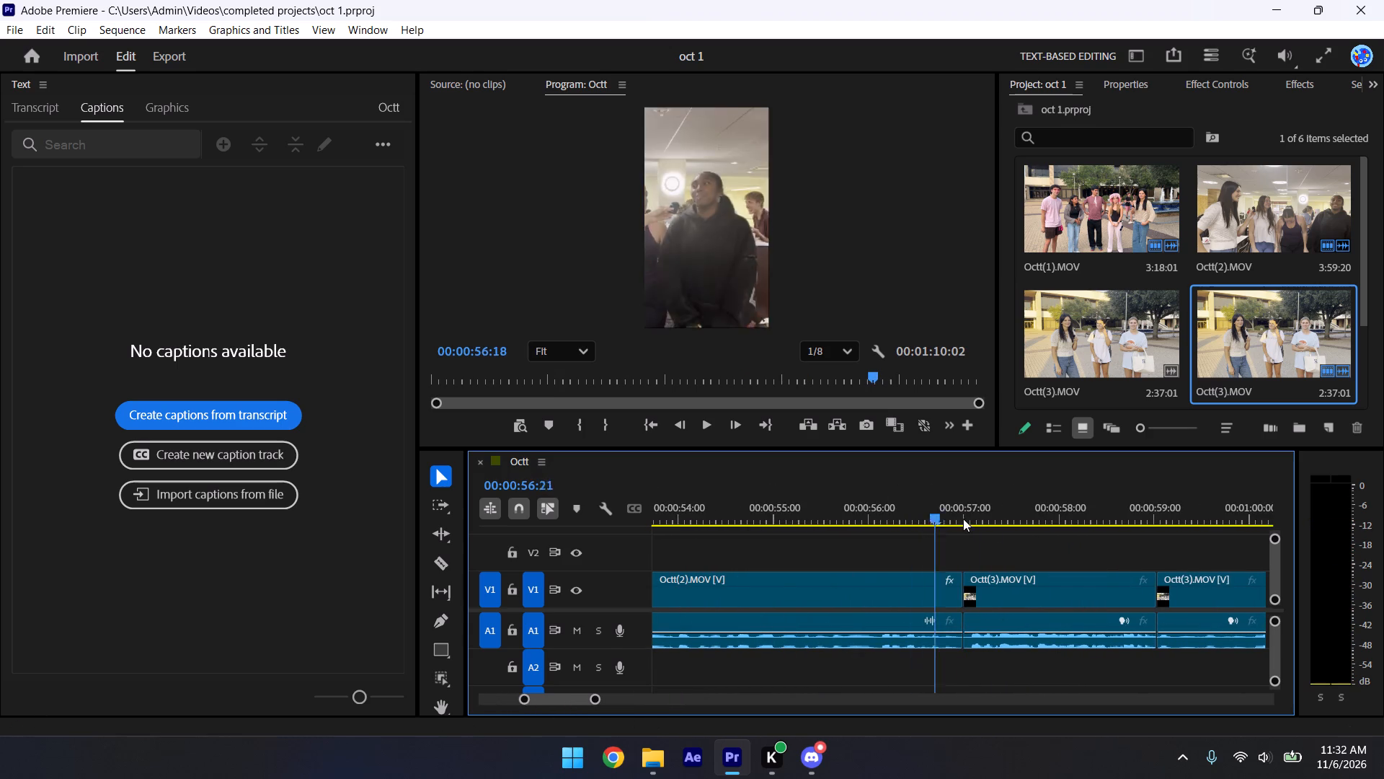
{"action": "left_click_drag", "start_coordinate": [963, 519], "coordinate": [964, 516]}
{"action": "left_click", "coordinate": [1019, 585]}
{"action": "key", "text": "ctrl+v"}
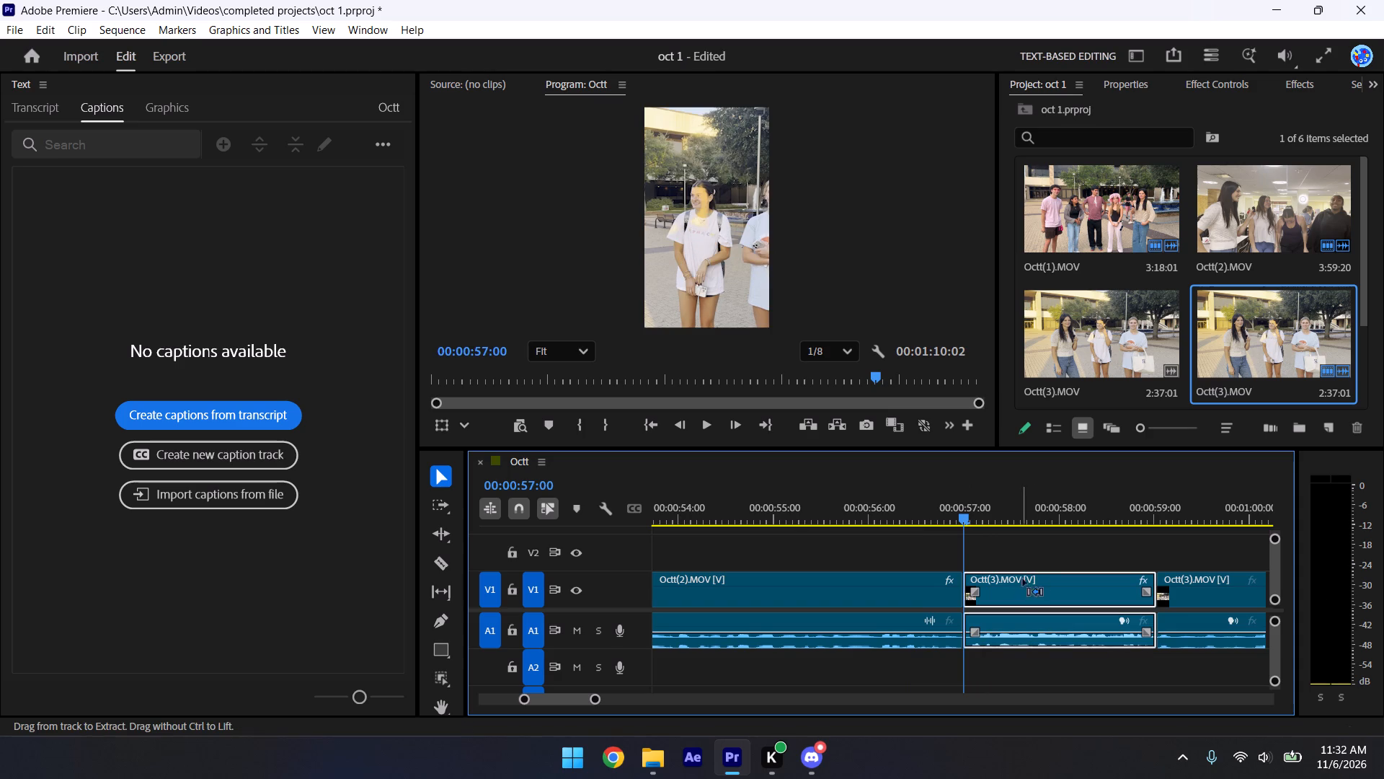
Set the horizontal position of the clip at 00:00:57:00 to 2282 to frame the interviewer, save the project, and play it.
{"action": "left_click", "coordinate": [1119, 89]}
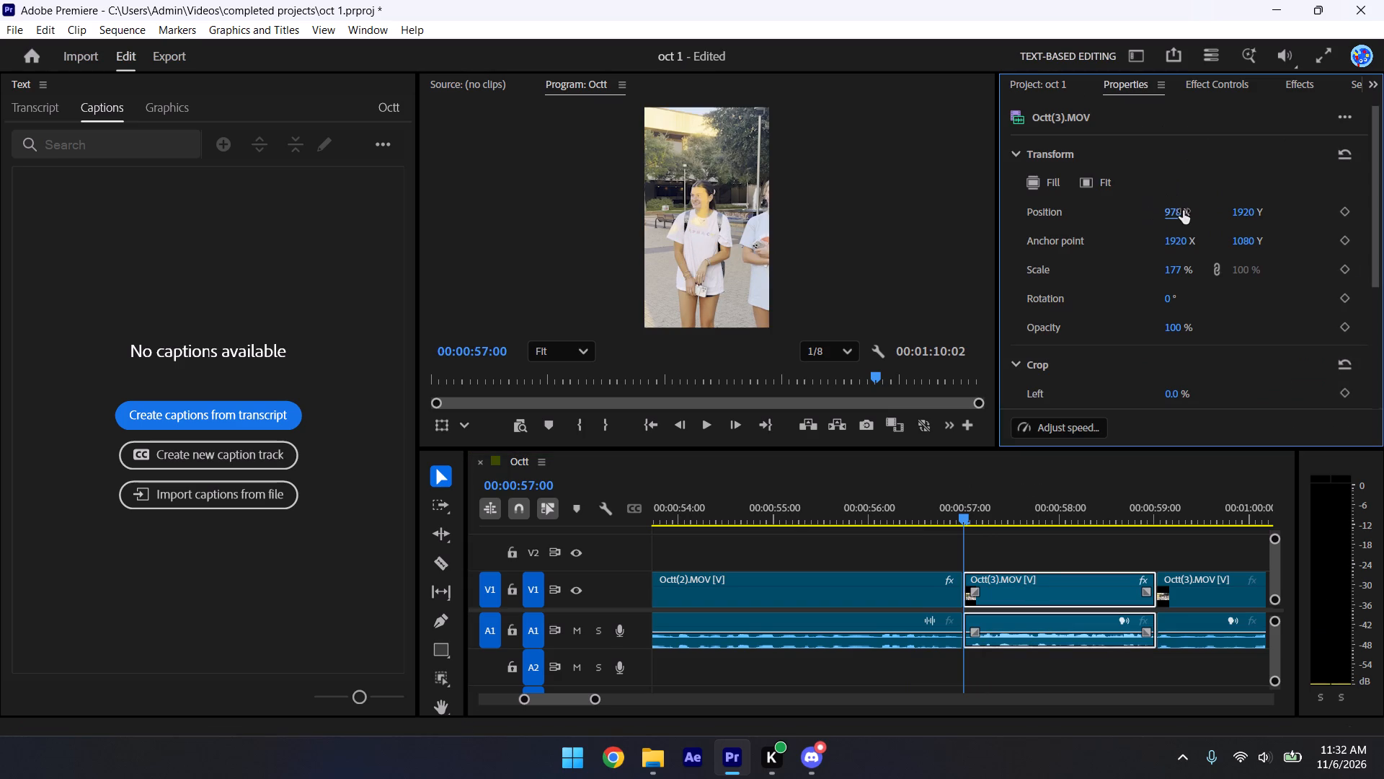
{"action": "left_click_drag", "start_coordinate": [1183, 210], "coordinate": [1383, 201]}
{"action": "left_click_drag", "start_coordinate": [1174, 212], "coordinate": [1383, 214]}
{"action": "left_click_drag", "start_coordinate": [1178, 211], "coordinate": [1383, 208]}
{"action": "left_click_drag", "start_coordinate": [1180, 208], "coordinate": [1383, 237]}
{"action": "left_click_drag", "start_coordinate": [1176, 212], "coordinate": [1383, 219]}
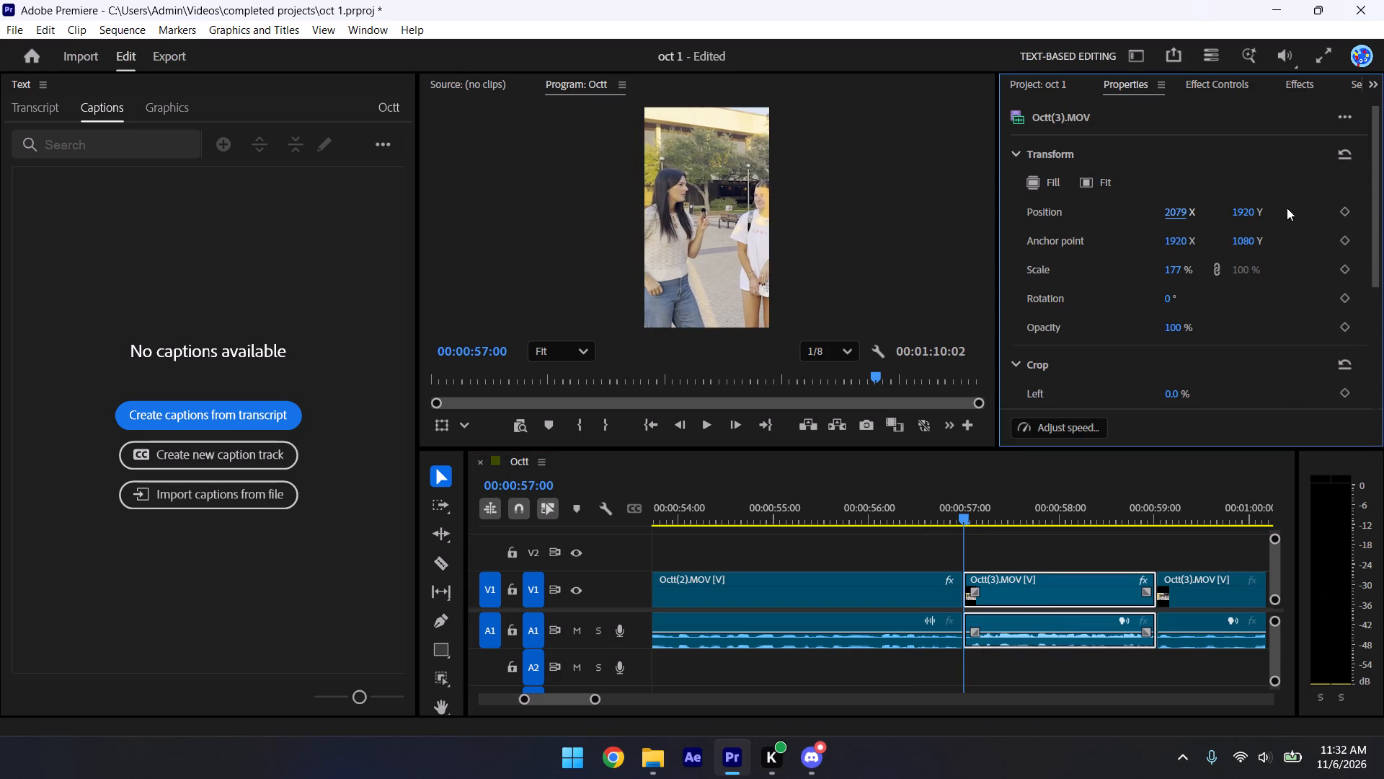
{"action": "left_click_drag", "start_coordinate": [1181, 208], "coordinate": [1383, 225]}
{"action": "key", "text": "ctrl+s"}
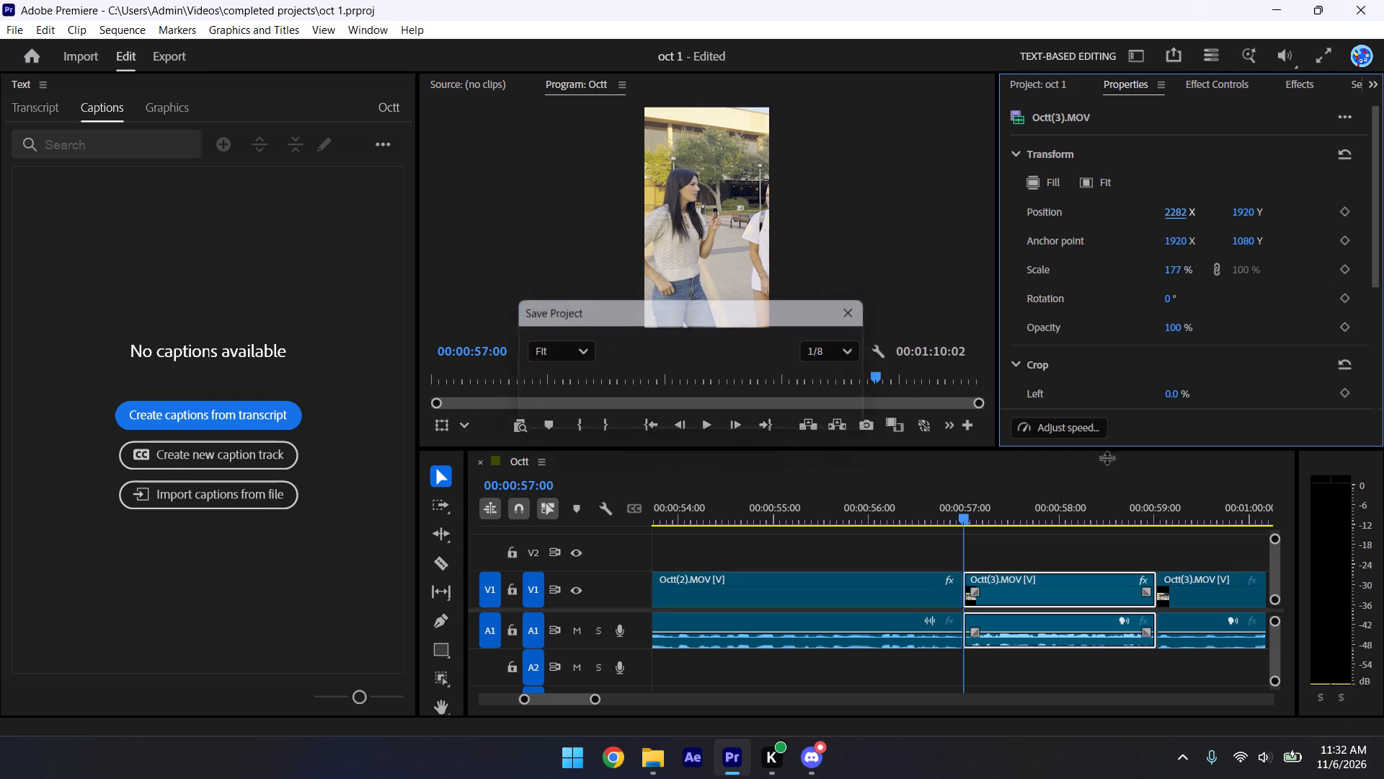
{"action": "left_click", "coordinate": [1030, 547]}
{"action": "key", "text": "space"}
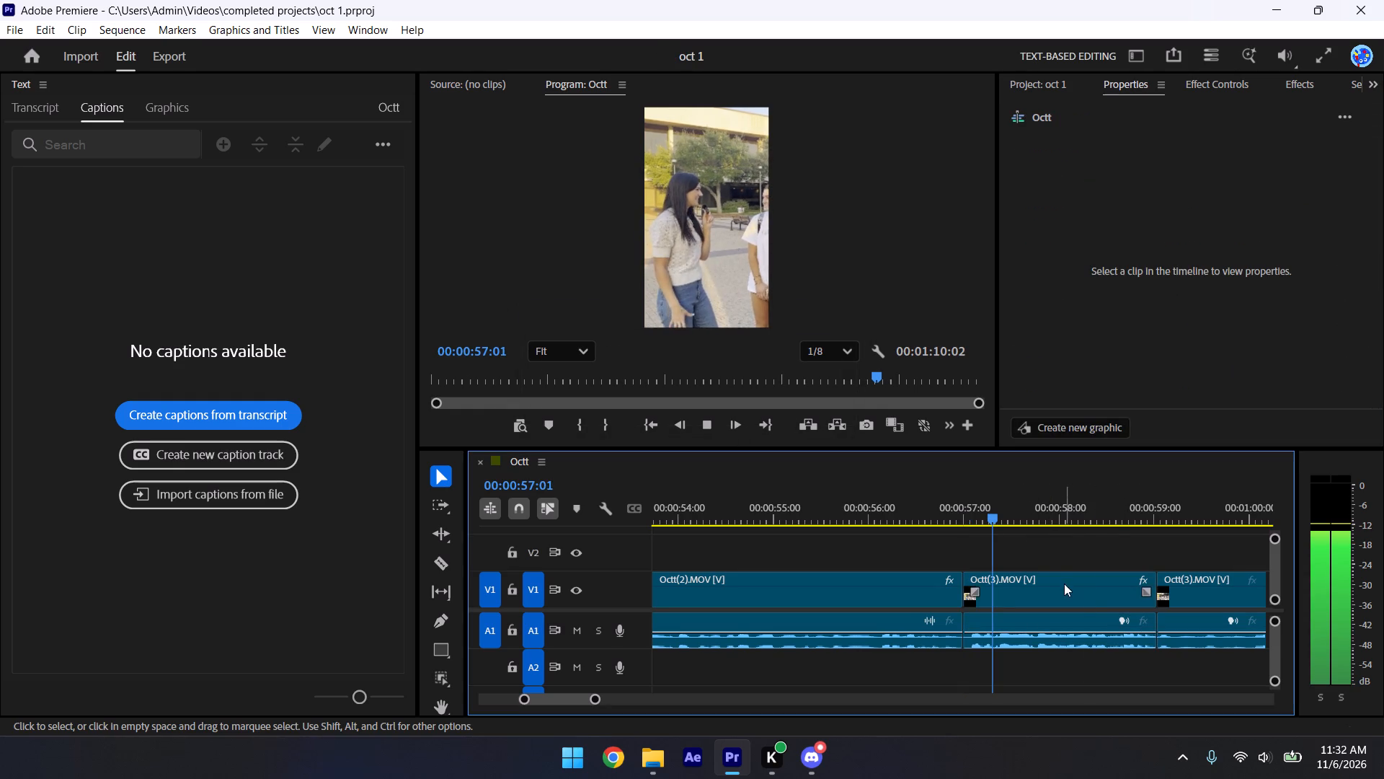
{"action": "key", "text": "space"}
Paste the 177% motion attributes onto the next Octt(3).MOV clip, at 00:00:59:09, and set its horizontal position to 282.
{"action": "left_click", "coordinate": [1204, 596]}
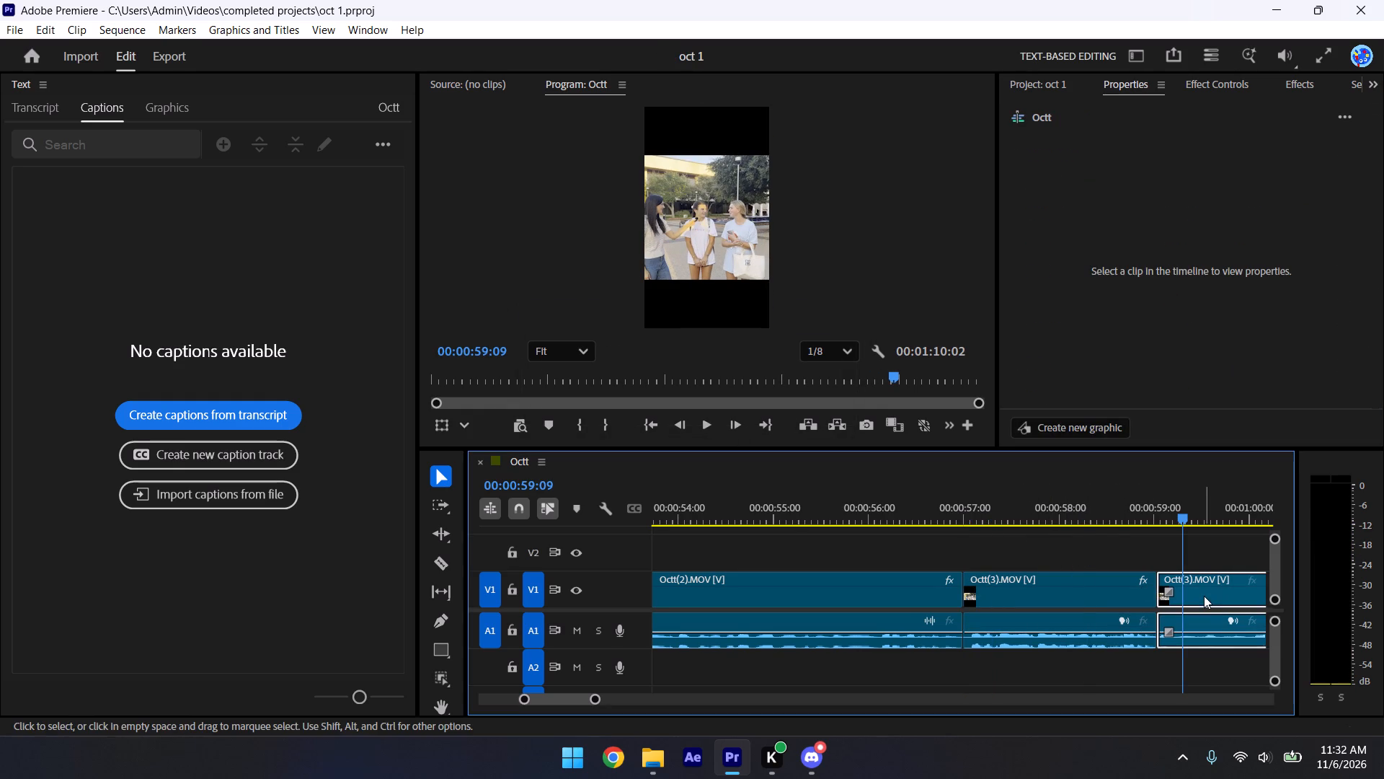
{"action": "key", "text": "ctrl+v"}
{"action": "left_click_drag", "start_coordinate": [1183, 198], "coordinate": [1044, 223]}
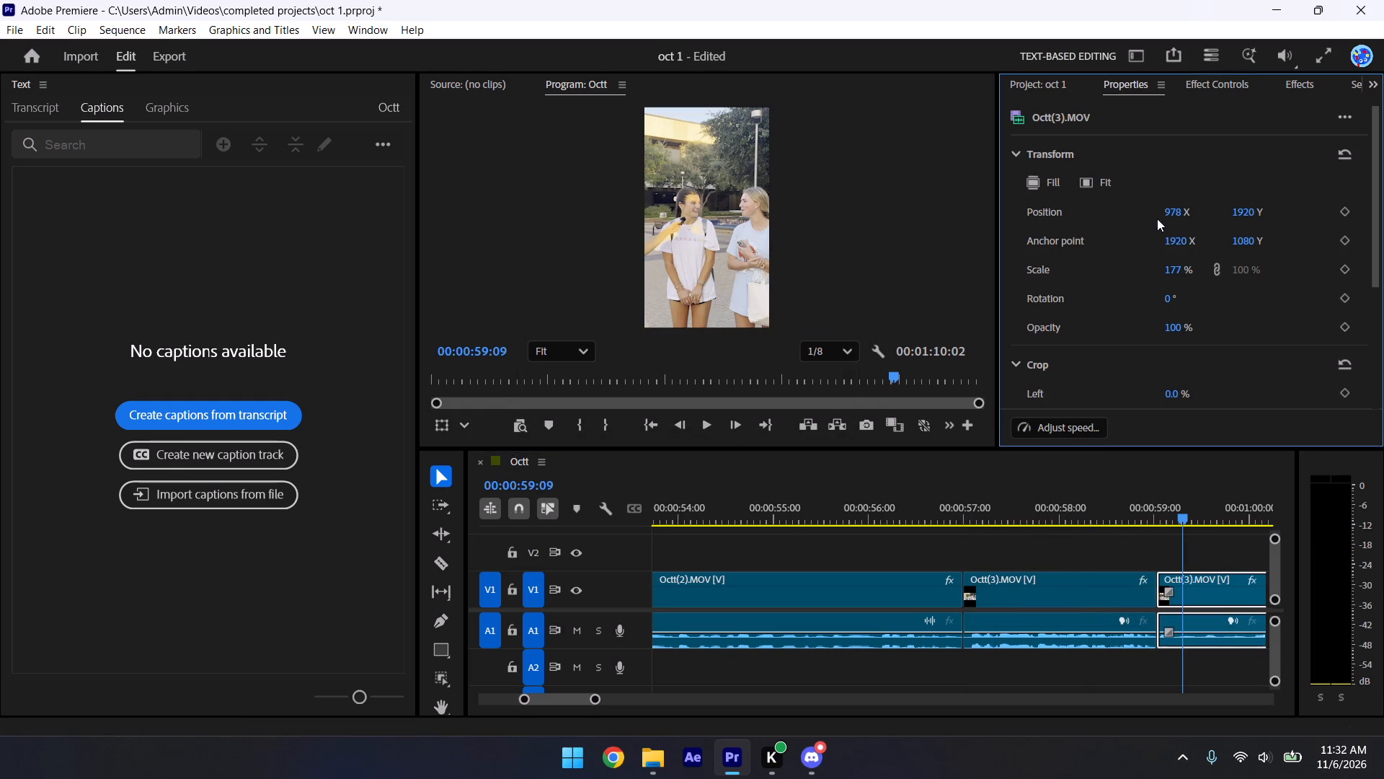
{"action": "left_click_drag", "start_coordinate": [1180, 211], "coordinate": [573, 234]}
Play back the reframed clip around 00:00:59:22 and set its horizontal position to 493.
{"action": "key", "text": "space"}
{"action": "left_click", "coordinate": [886, 521]}
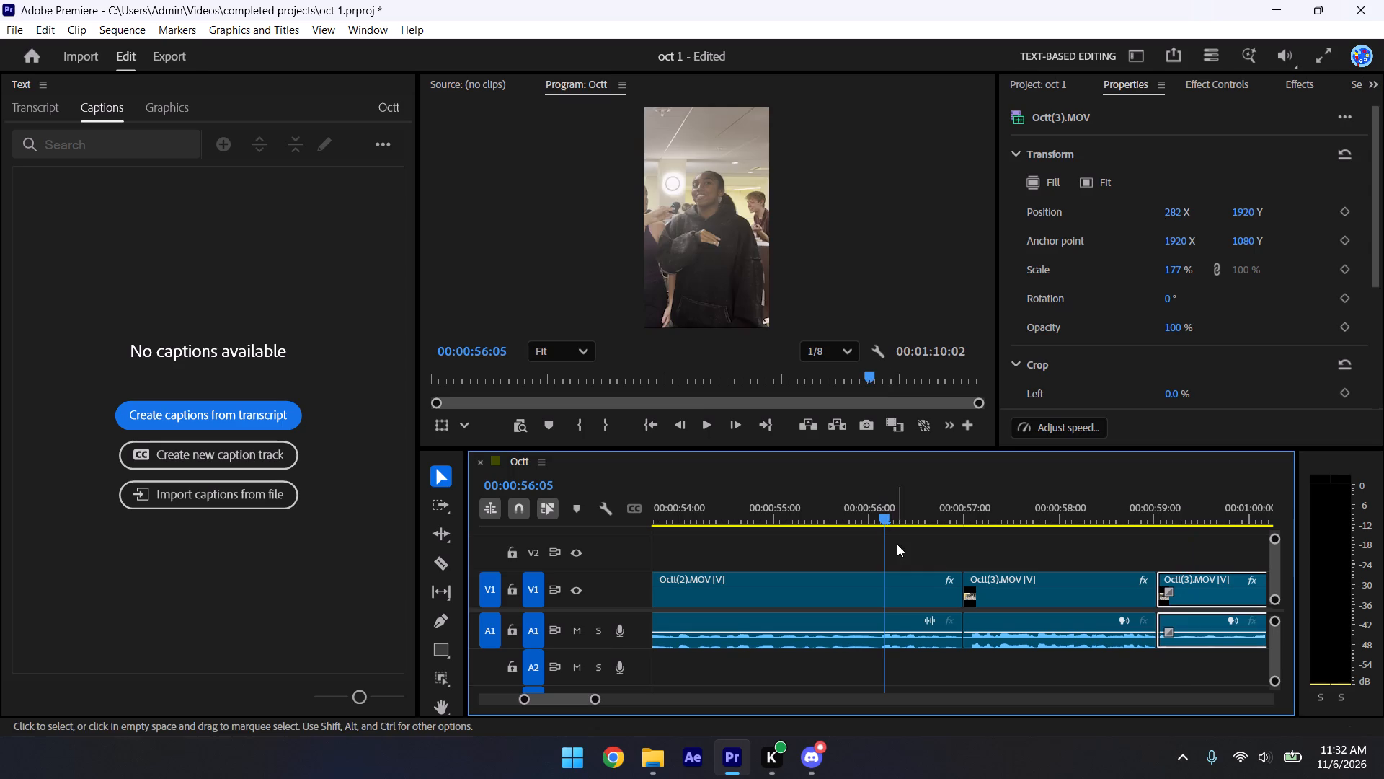
{"action": "left_click", "coordinate": [897, 544]}
{"action": "left_click_drag", "start_coordinate": [1084, 513], "coordinate": [1225, 532]}
{"action": "key", "text": "space"}
{"action": "left_click", "coordinate": [1104, 554]}
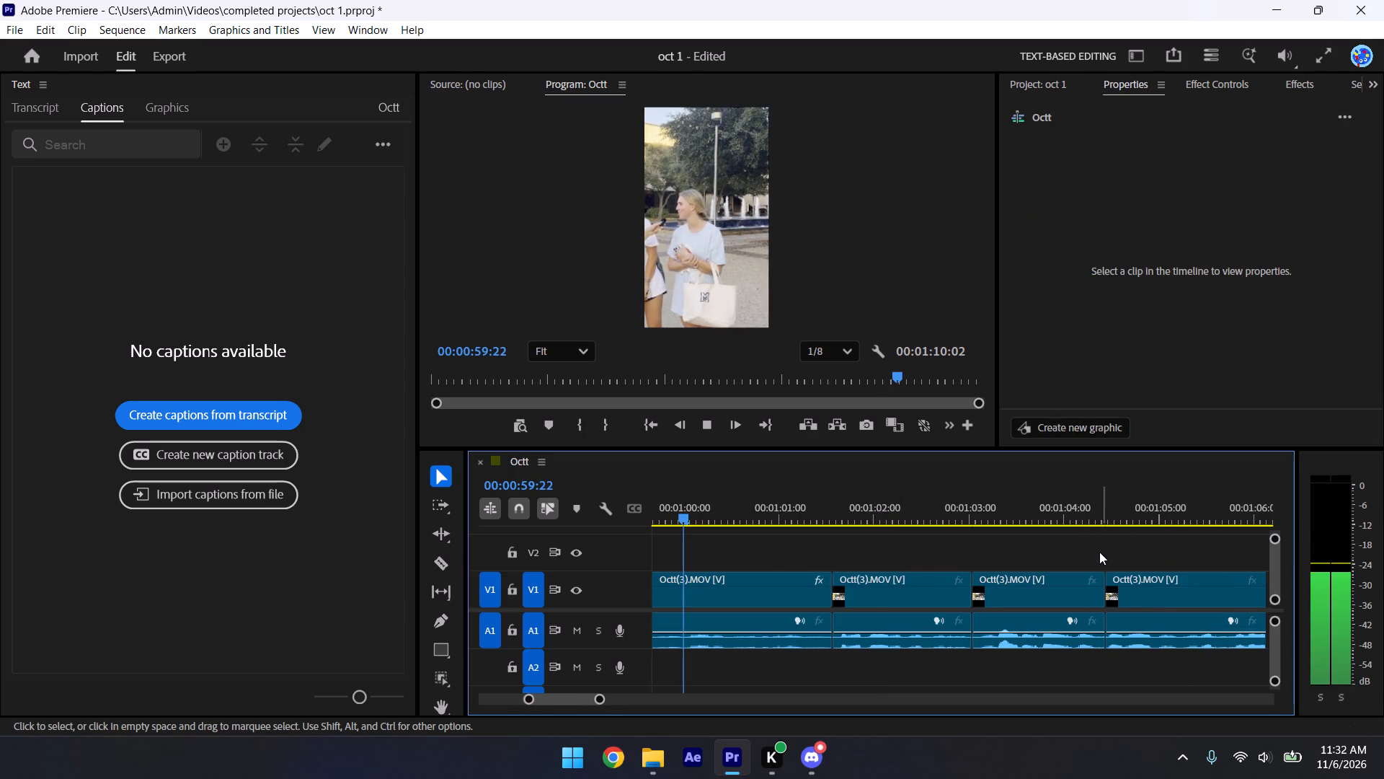
{"action": "key", "text": "space"}
{"action": "left_click", "coordinate": [739, 583]}
{"action": "left_click_drag", "start_coordinate": [1176, 217], "coordinate": [1383, 232]}
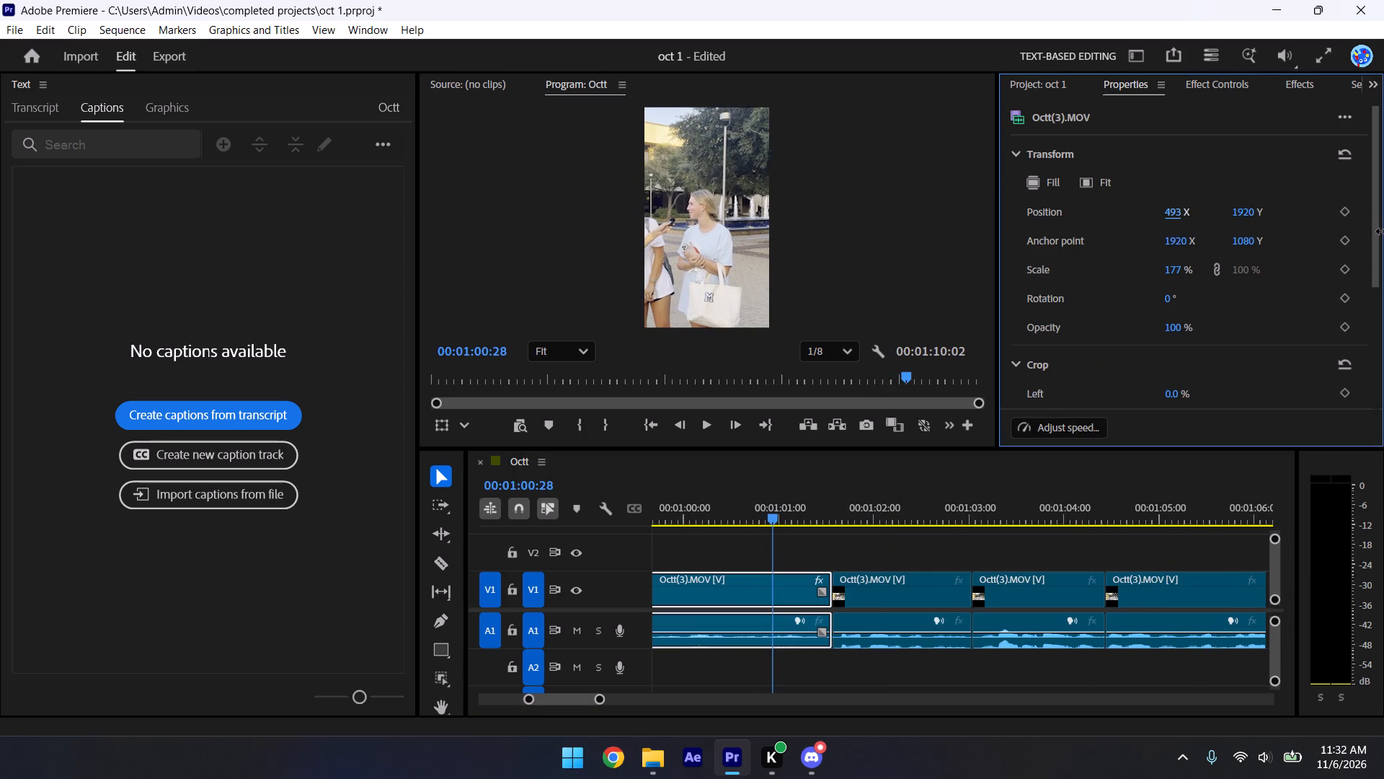
Paste the 177% motion attributes onto the Octt(3).MOV clip at 00:01:01:19, set its horizontal position to 1372, and play it.
{"action": "left_click_drag", "start_coordinate": [1383, 232], "coordinate": [1383, 232]}
{"action": "left_click", "coordinate": [931, 543]}
{"action": "key", "text": "space"}
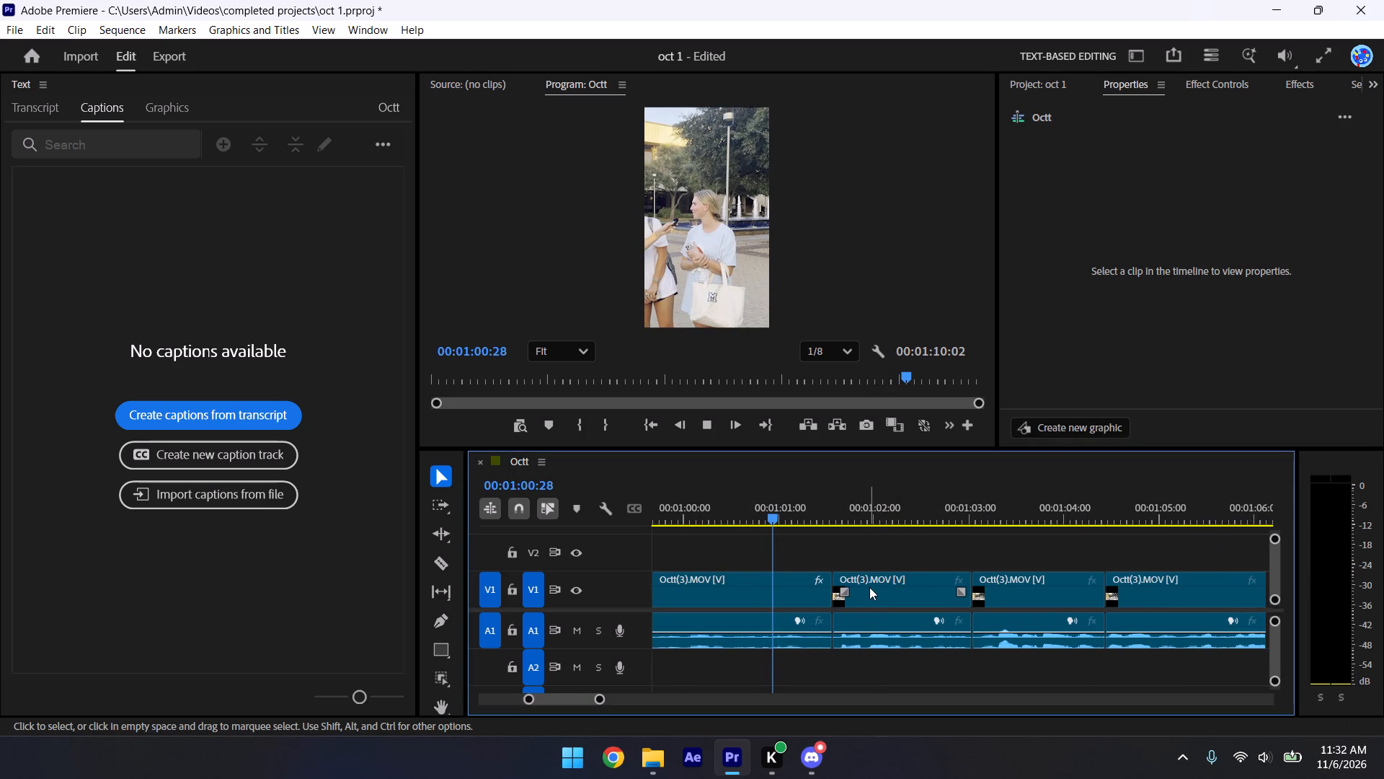
{"action": "key", "text": "space"}
{"action": "left_click", "coordinate": [875, 584]}
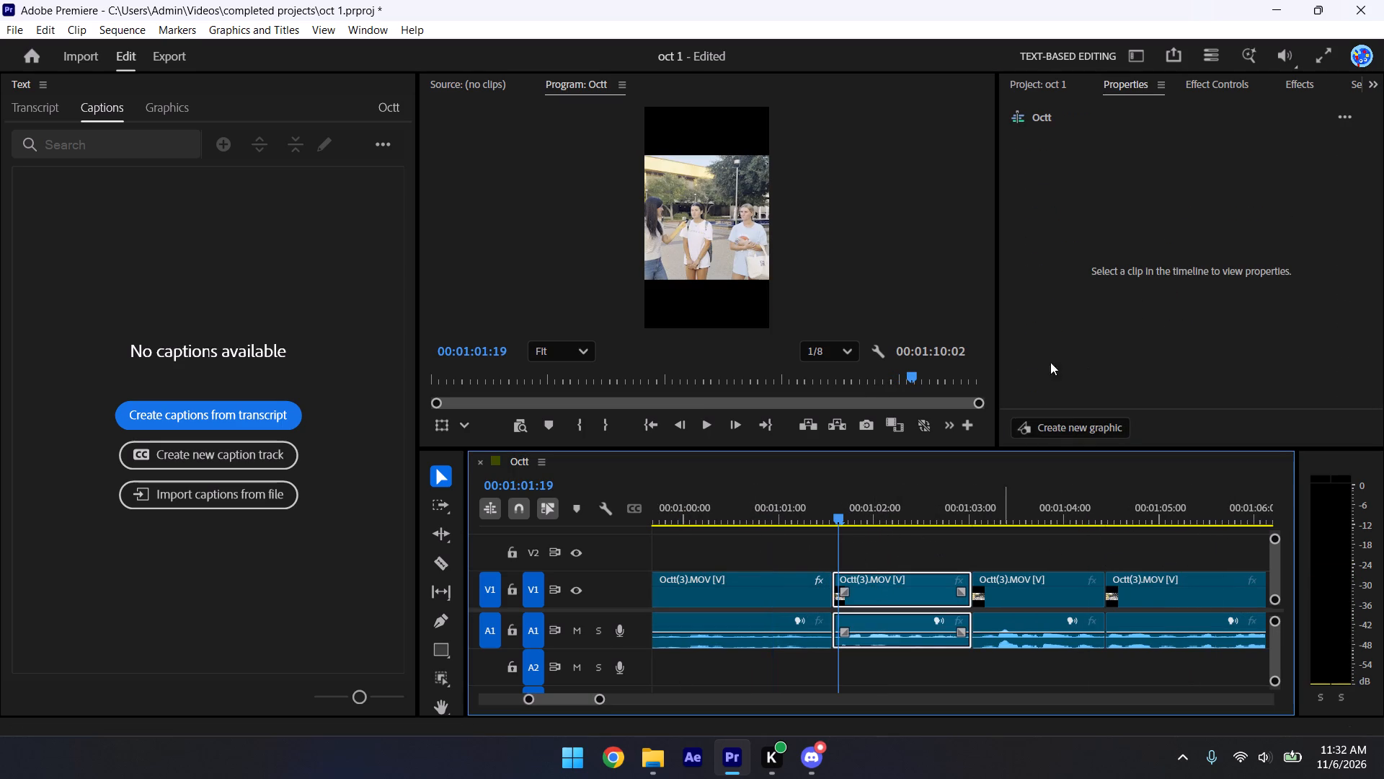
{"action": "key", "text": "ctrl+v"}
{"action": "left_click_drag", "start_coordinate": [1176, 208], "coordinate": [1383, 251]}
{"action": "left_click_drag", "start_coordinate": [1174, 213], "coordinate": [1383, 226]}
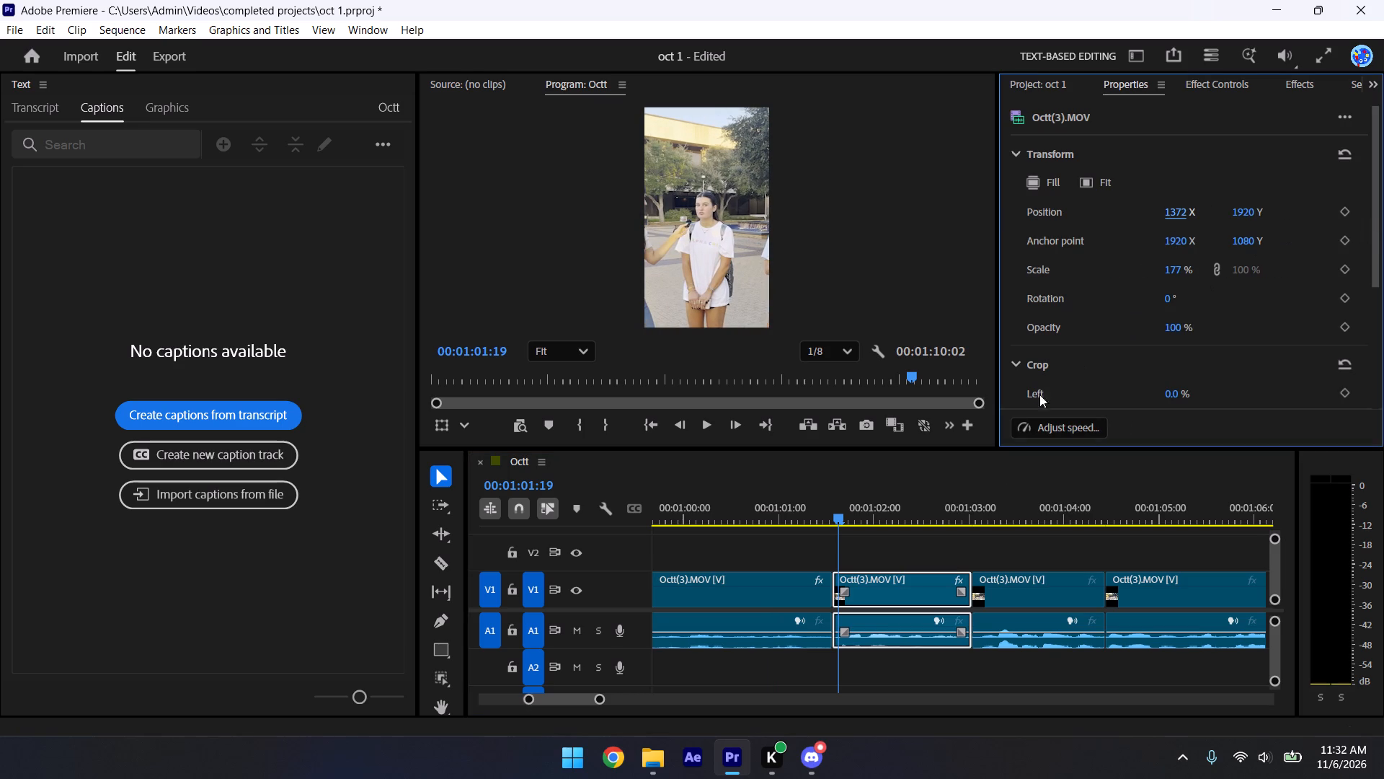
{"action": "left_click", "coordinate": [921, 544]}
{"action": "key", "text": "space"}
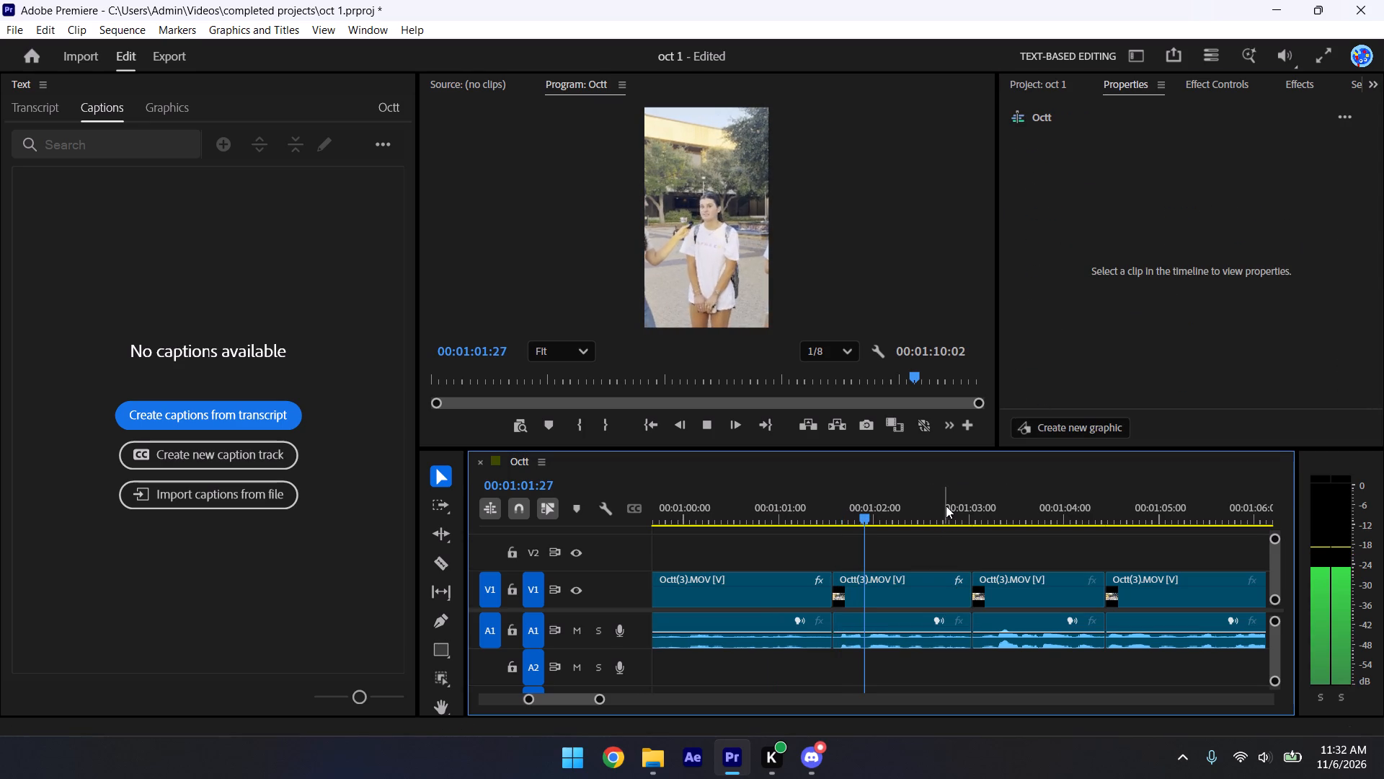
{"action": "key", "text": "space"}
Paste the 177% motion attributes onto the Octt(3).MOV clip at 00:01:03:09 and set its horizontal position to 2726 to frame the interviewer.
{"action": "left_click", "coordinate": [1030, 584]}
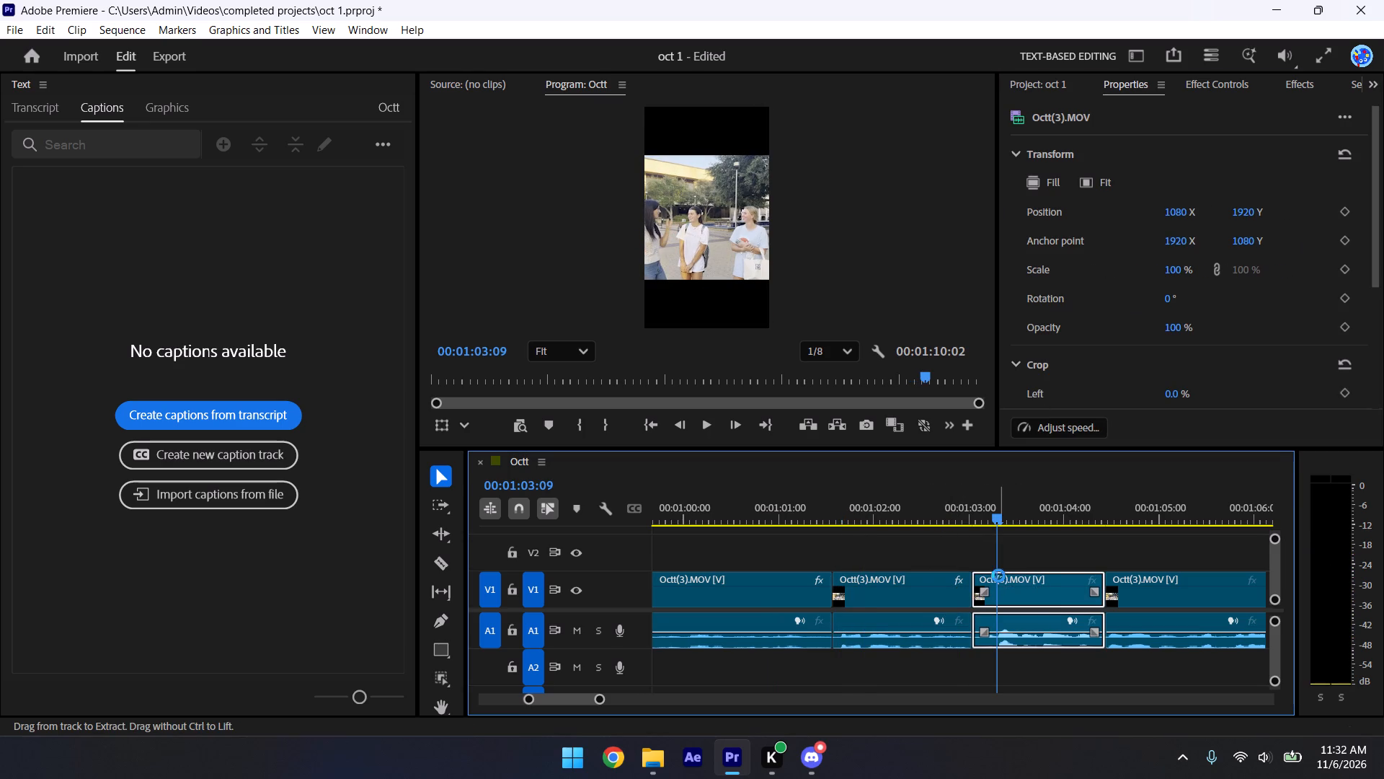
{"action": "key", "text": "ctrl+v"}
{"action": "left_click_drag", "start_coordinate": [1174, 212], "coordinate": [1383, 224]}
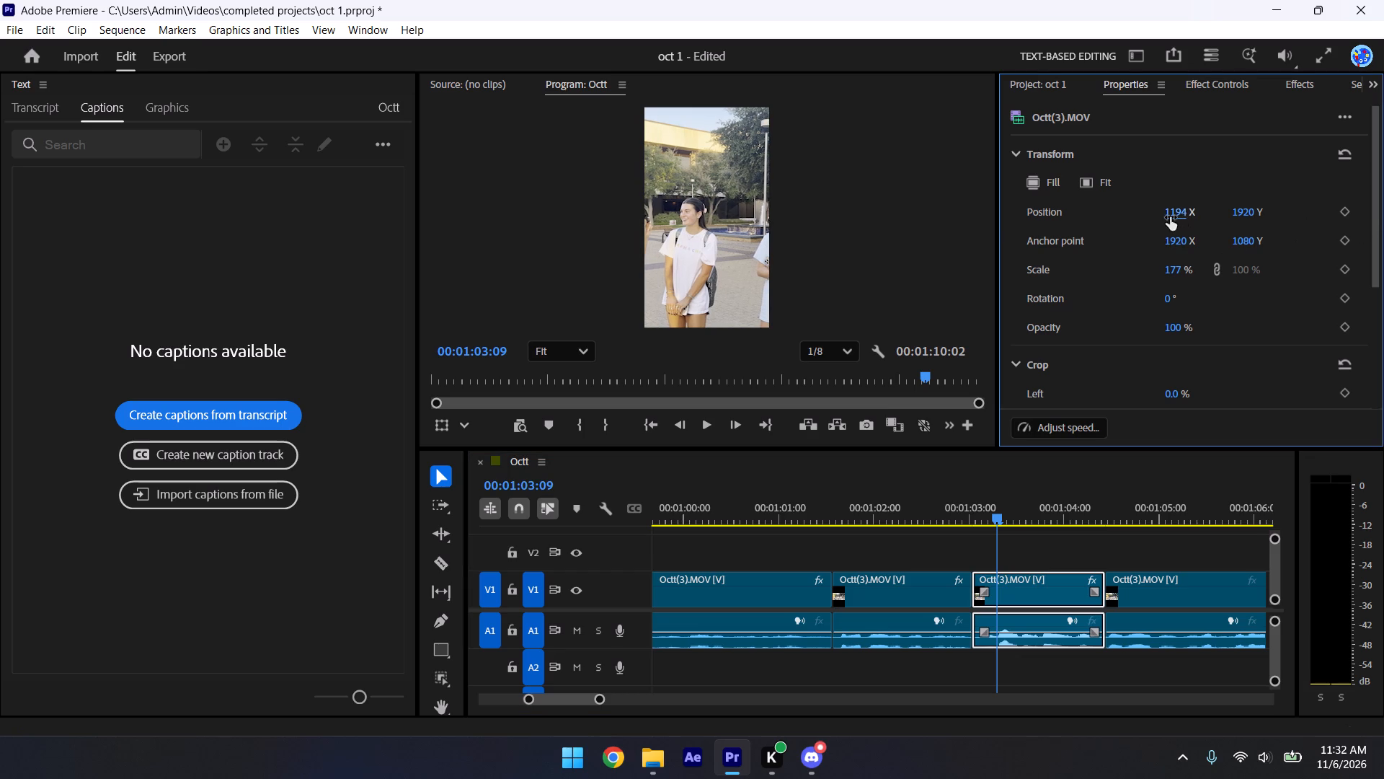
{"action": "left_click_drag", "start_coordinate": [1174, 216], "coordinate": [1383, 208]}
{"action": "left_click_drag", "start_coordinate": [1166, 216], "coordinate": [1383, 190]}
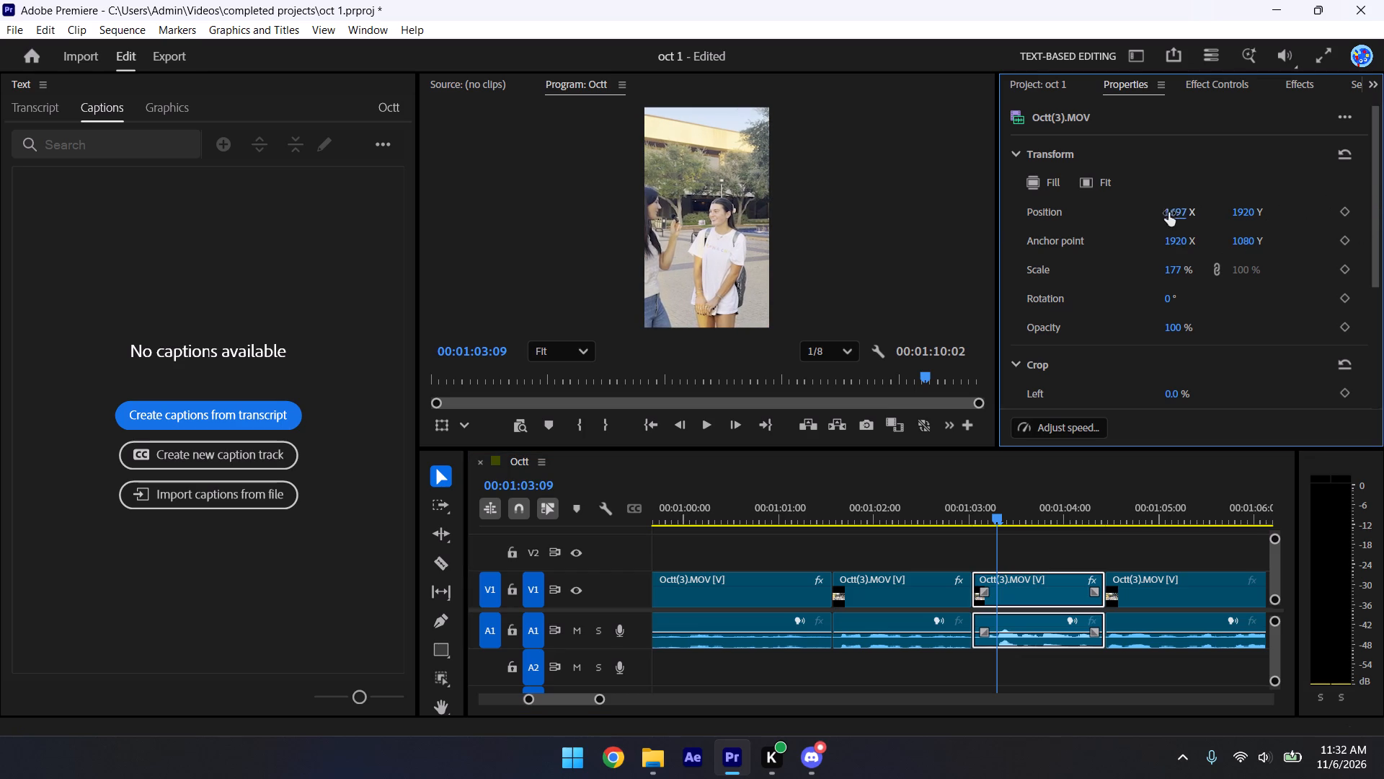
{"action": "left_click_drag", "start_coordinate": [1168, 212], "coordinate": [1383, 336]}
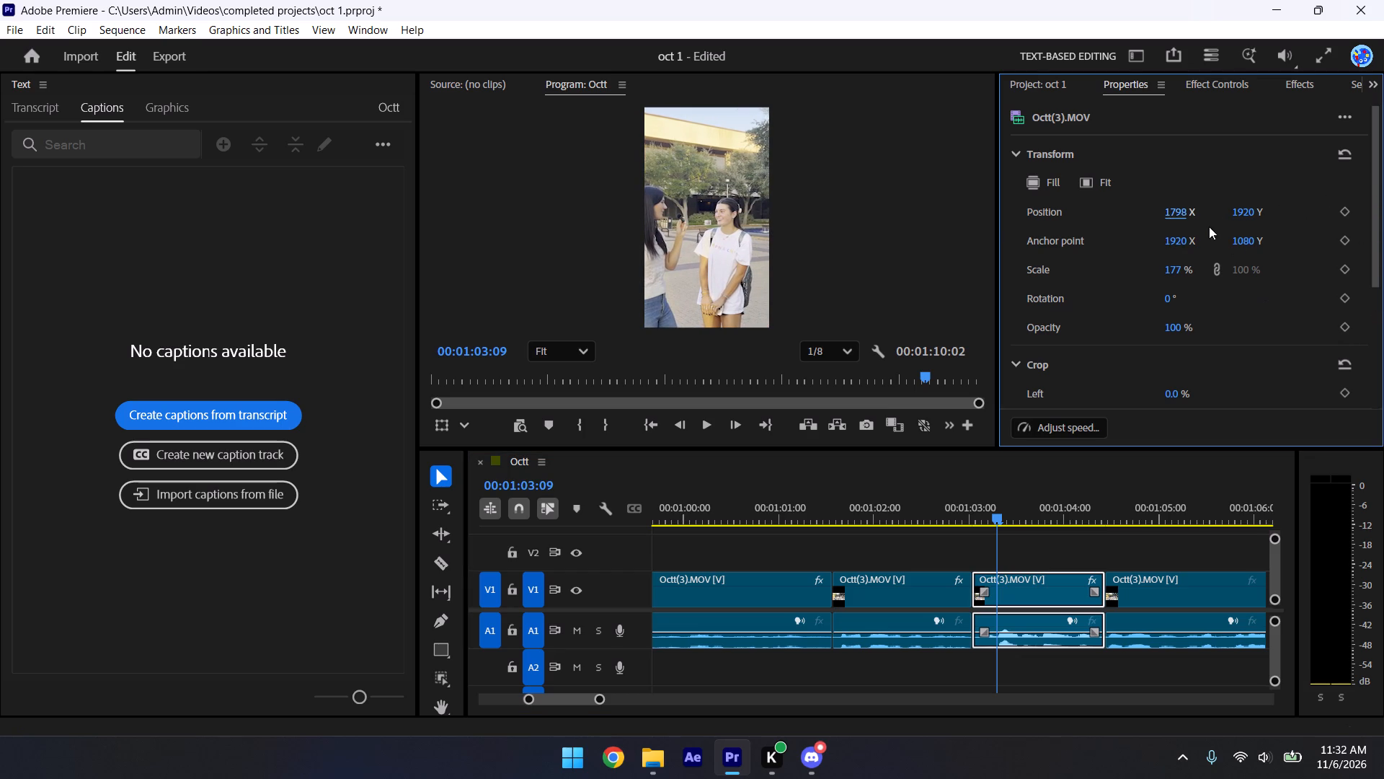
{"action": "left_click_drag", "start_coordinate": [1176, 206], "coordinate": [1184, 0]}
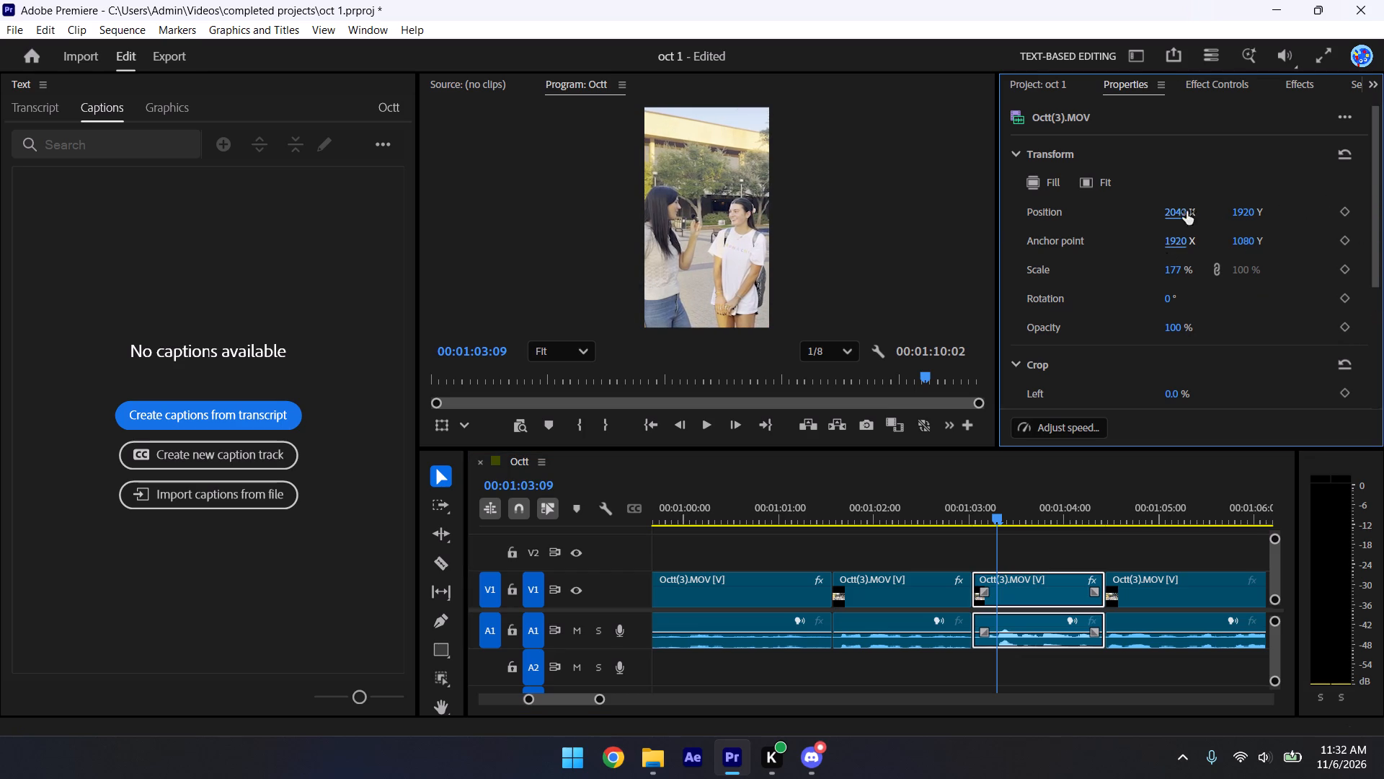
{"action": "left_click_drag", "start_coordinate": [1186, 211], "coordinate": [1150, 0]}
{"action": "left_click_drag", "start_coordinate": [1179, 212], "coordinate": [1174, 0]}
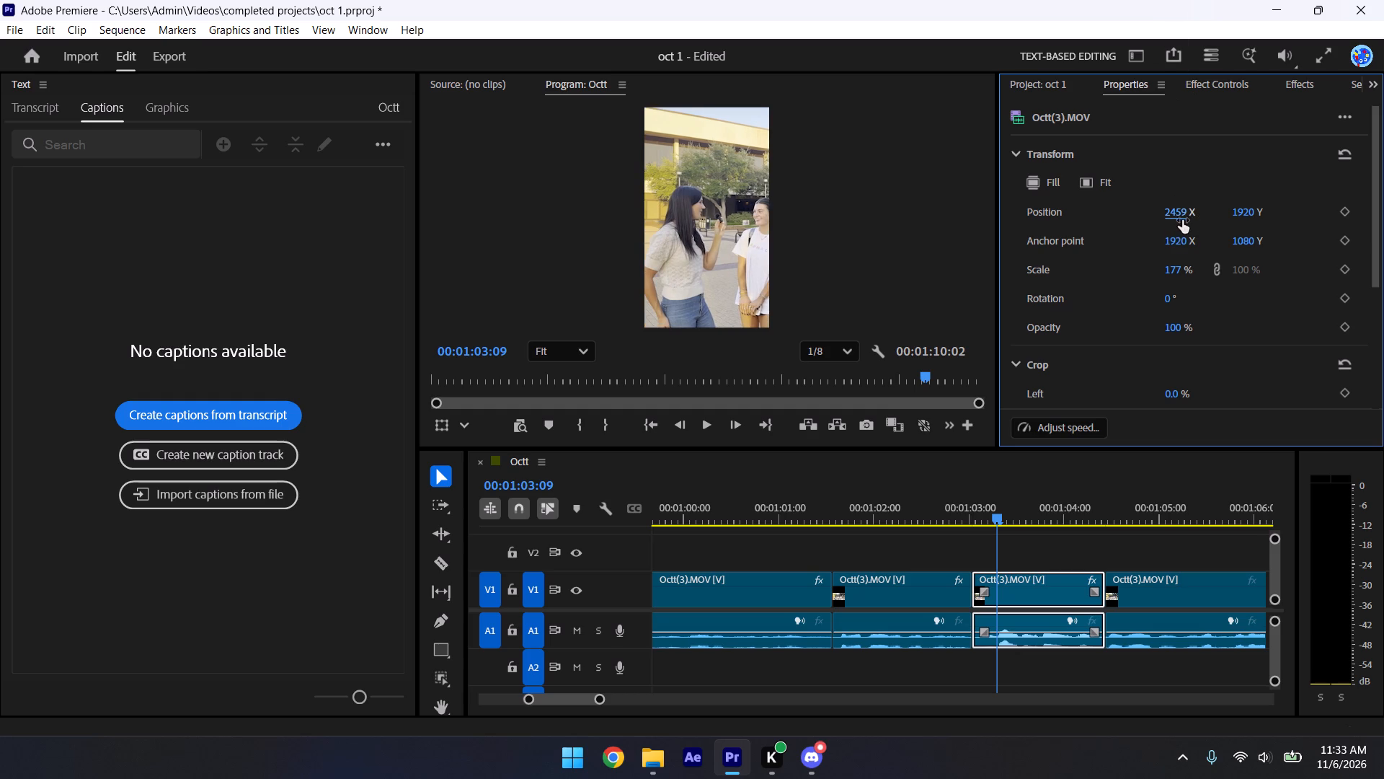
{"action": "left_click_drag", "start_coordinate": [1179, 214], "coordinate": [1183, 0]}
{"action": "left_click_drag", "start_coordinate": [1180, 208], "coordinate": [1315, 109]}
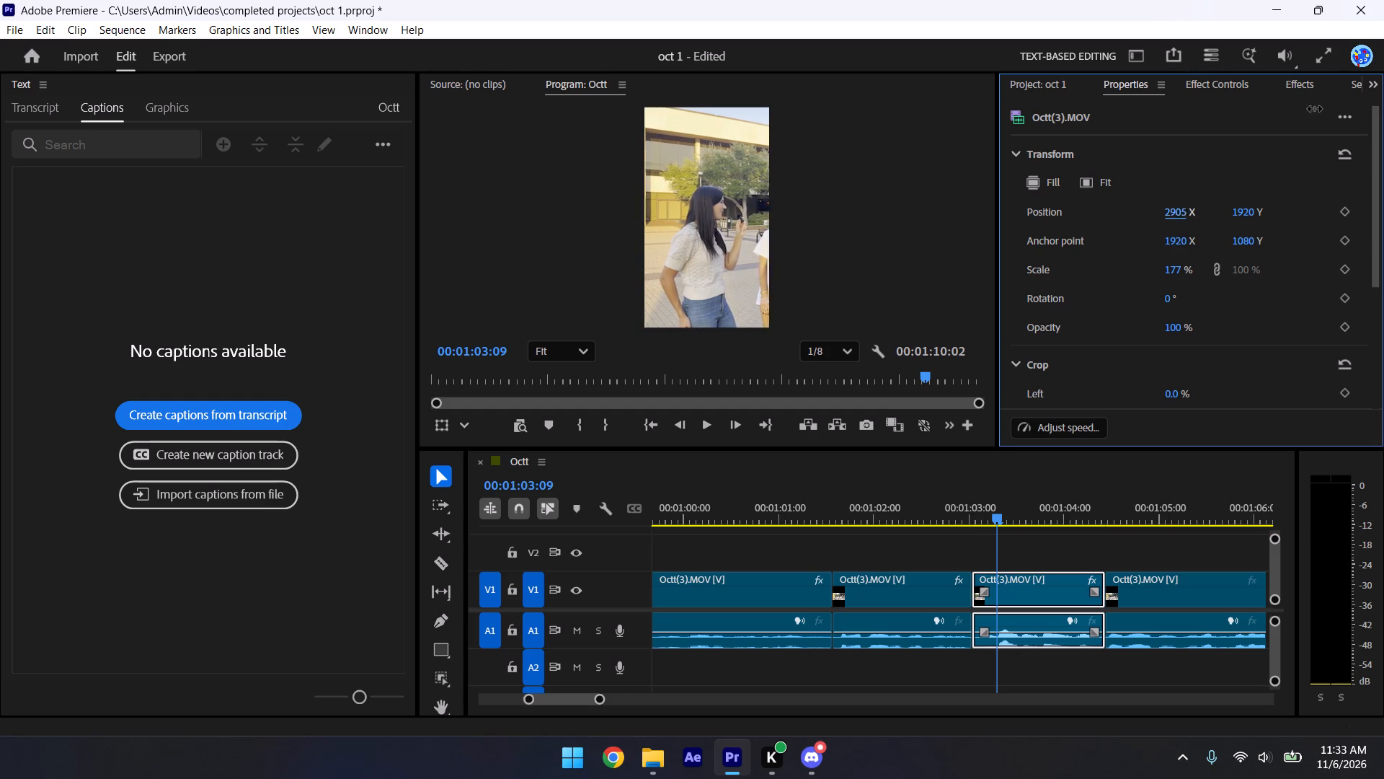
{"action": "left_click_drag", "start_coordinate": [1315, 109], "coordinate": [1195, 195]}
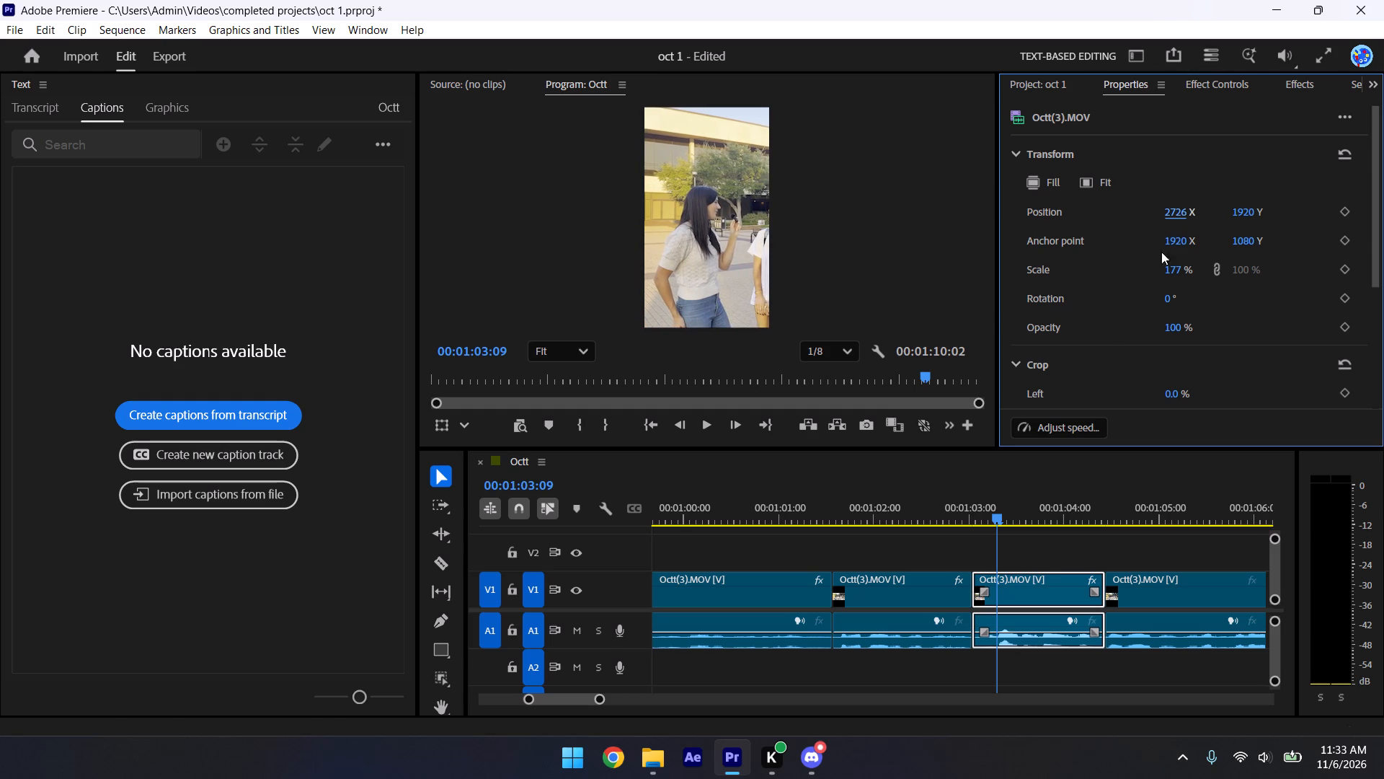
{"action": "left_click", "coordinate": [1048, 552]}
{"action": "key", "text": "space"}
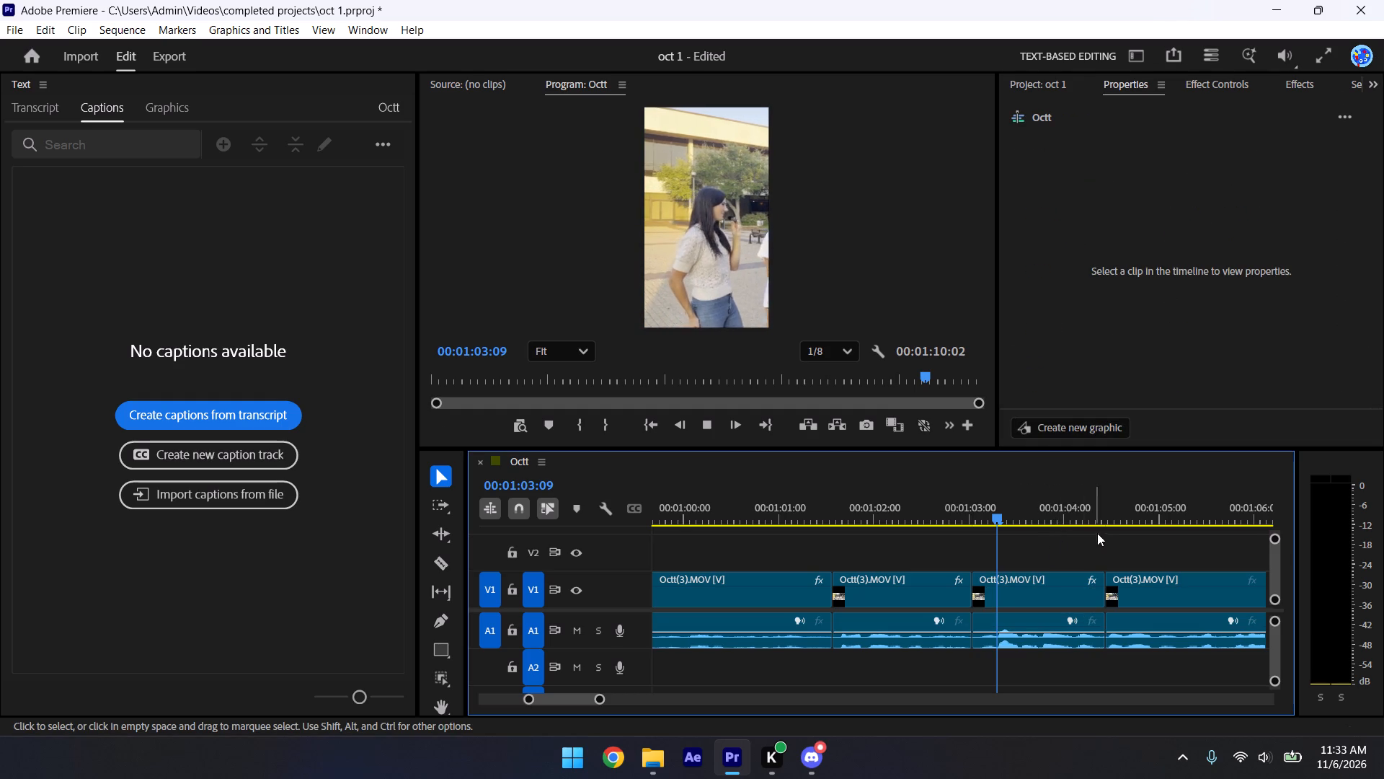
{"action": "key", "text": "space"}
Paste the 177% motion attributes onto the last Octt(3).MOV clip, at 00:01:04:26, and shift it horizontally to center the woman being interviewed.
{"action": "left_click", "coordinate": [1144, 580]}
{"action": "key", "text": "ctrl+v"}
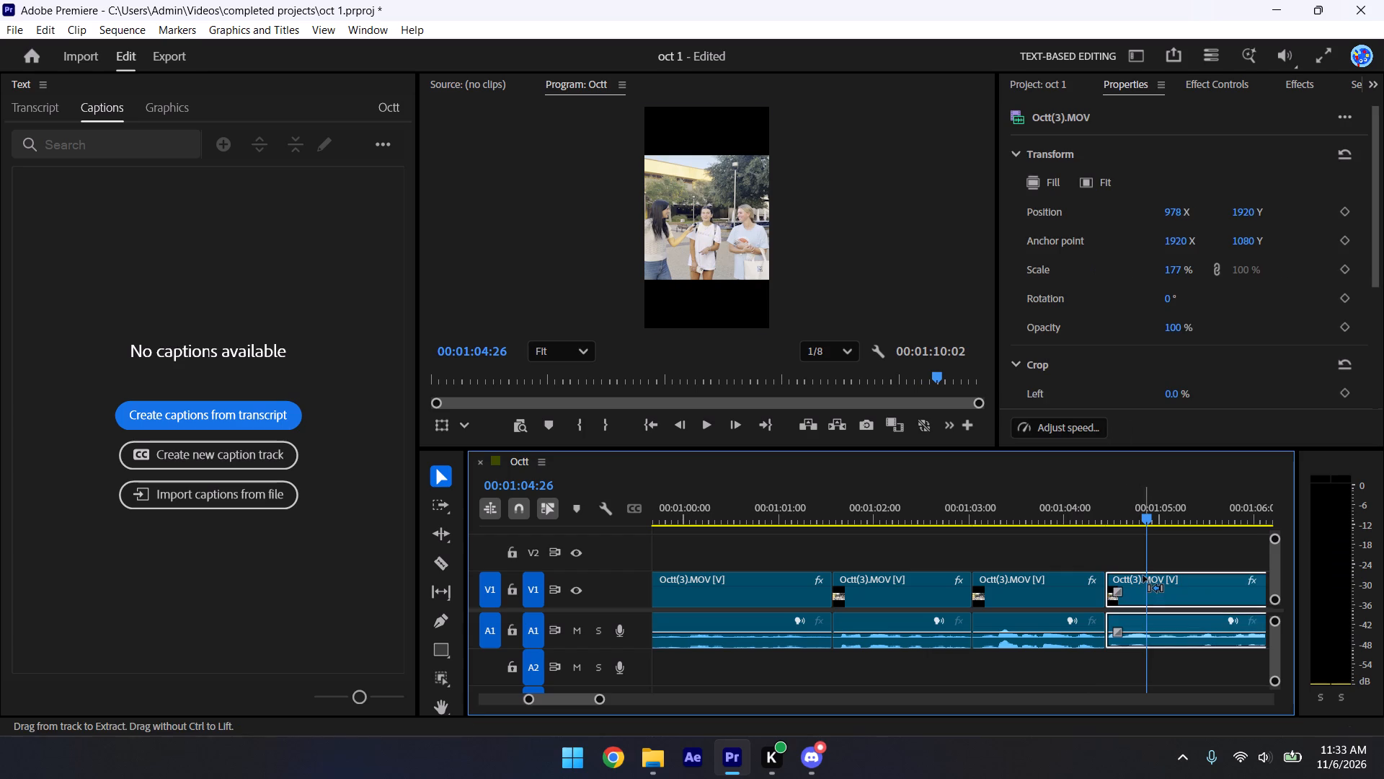
{"action": "left_click_drag", "start_coordinate": [1171, 211], "coordinate": [1383, 0]}
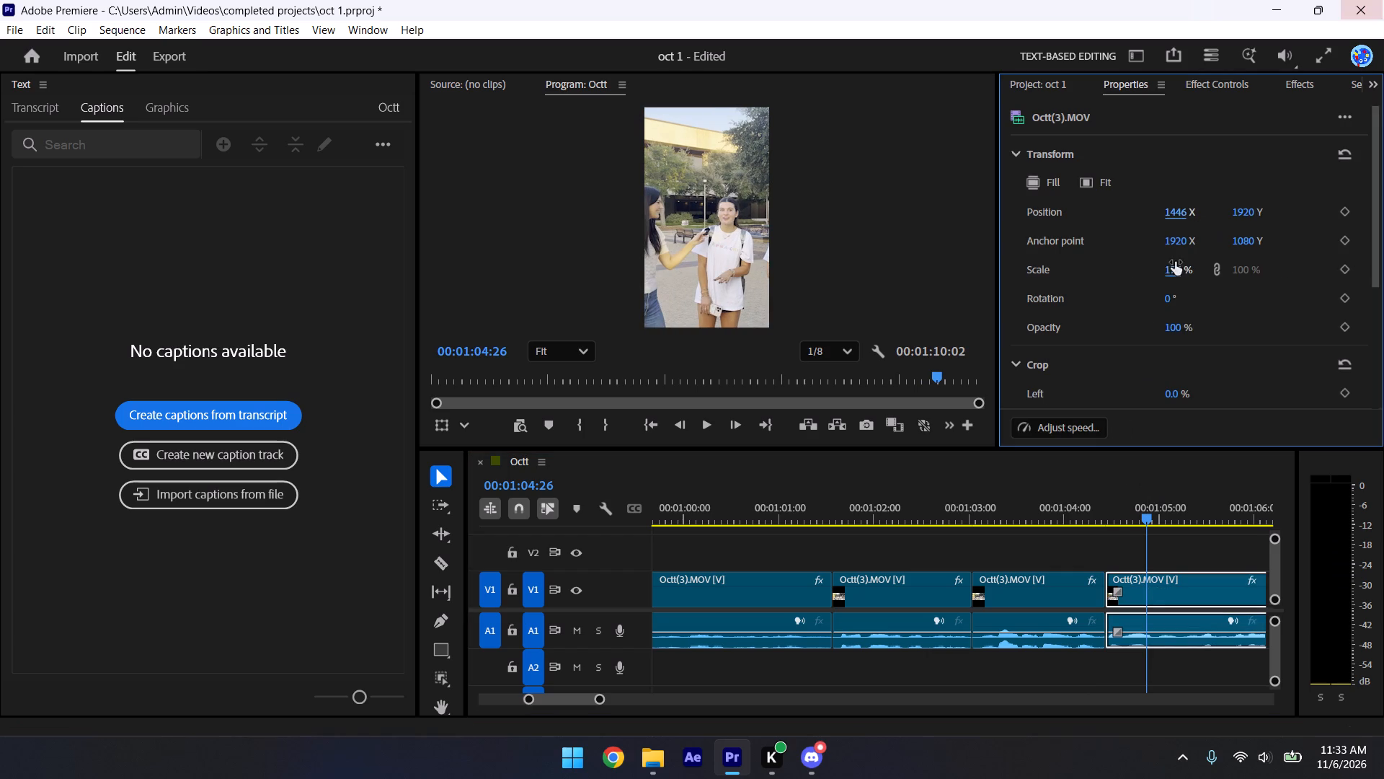
{"action": "left_click", "coordinate": [1171, 199]}
{"action": "left_click", "coordinate": [1180, 212]}
{"action": "left_click", "coordinate": [1220, 161]}
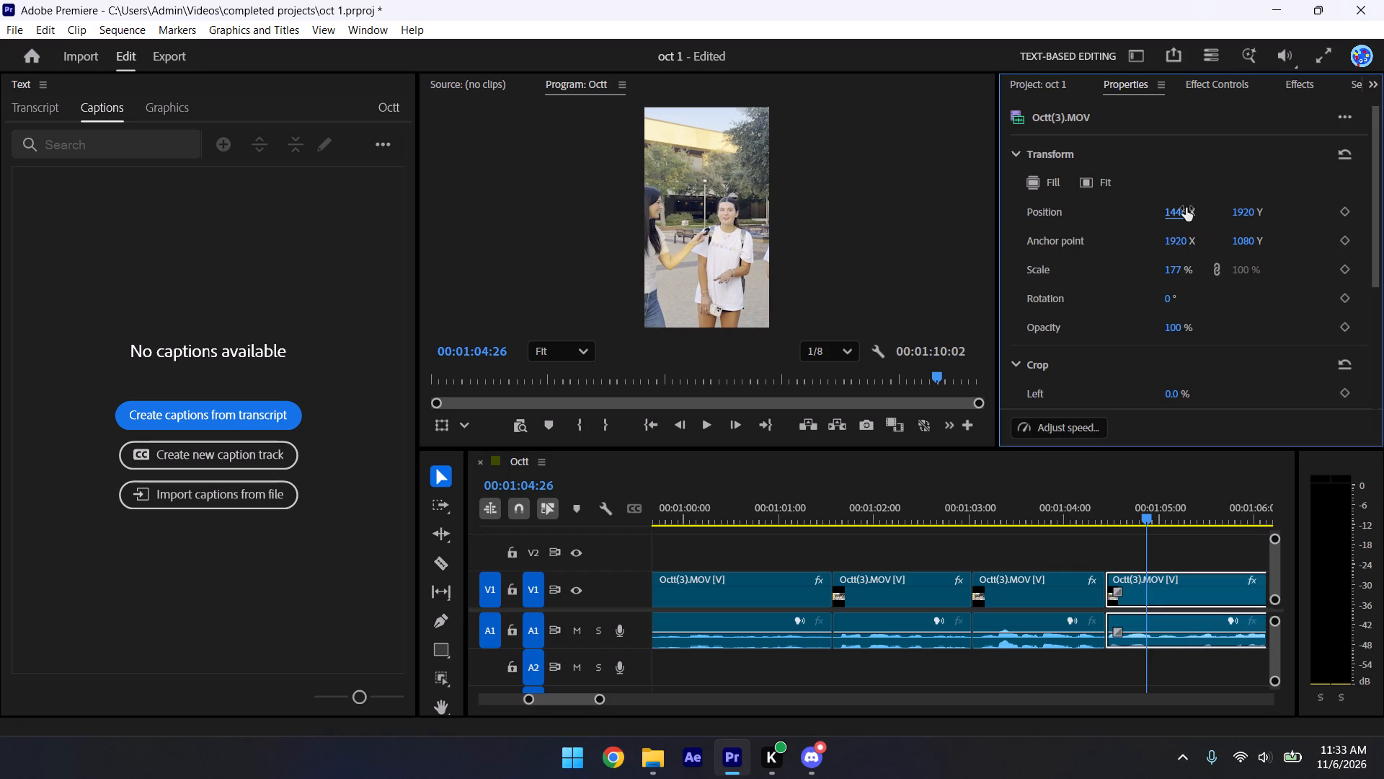
{"action": "left_click_drag", "start_coordinate": [1186, 208], "coordinate": [1086, 268]}
Save the project and play the last clip through to the sequence end at 00:01:10:02.
{"action": "key", "text": "ctrl+s"}
{"action": "left_click", "coordinate": [1098, 554]}
{"action": "key", "text": "space"}
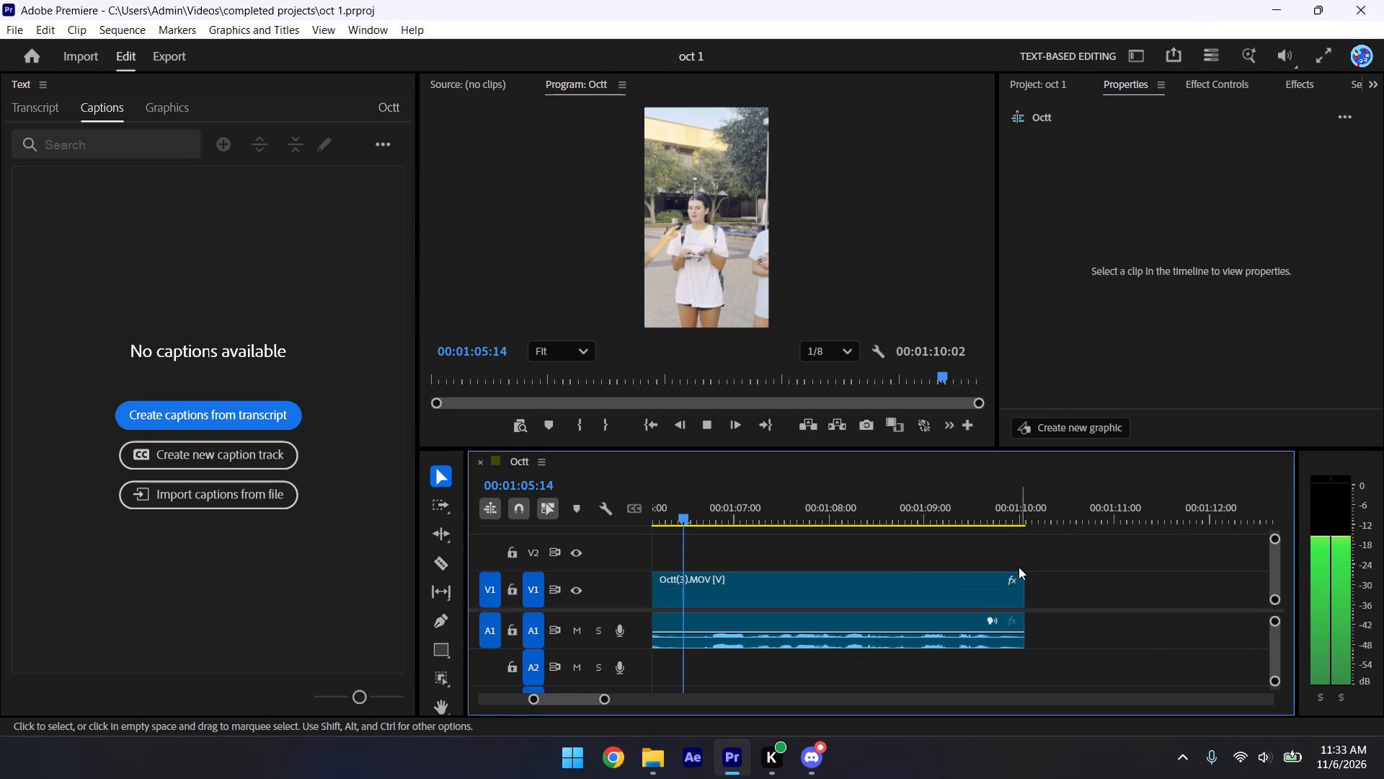
{"action": "left_click", "coordinate": [1068, 565]}
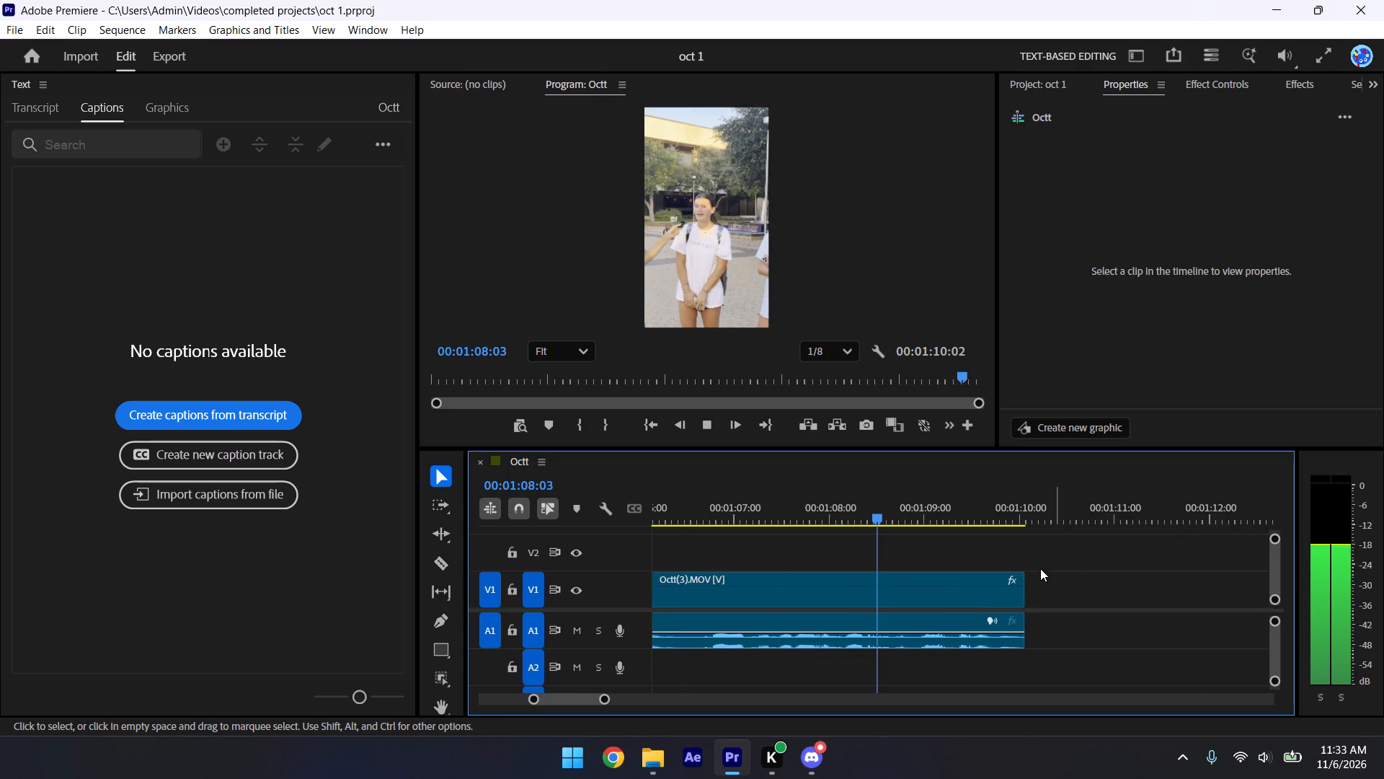
{"action": "key", "text": "space"}
{"action": "key", "text": "space"}
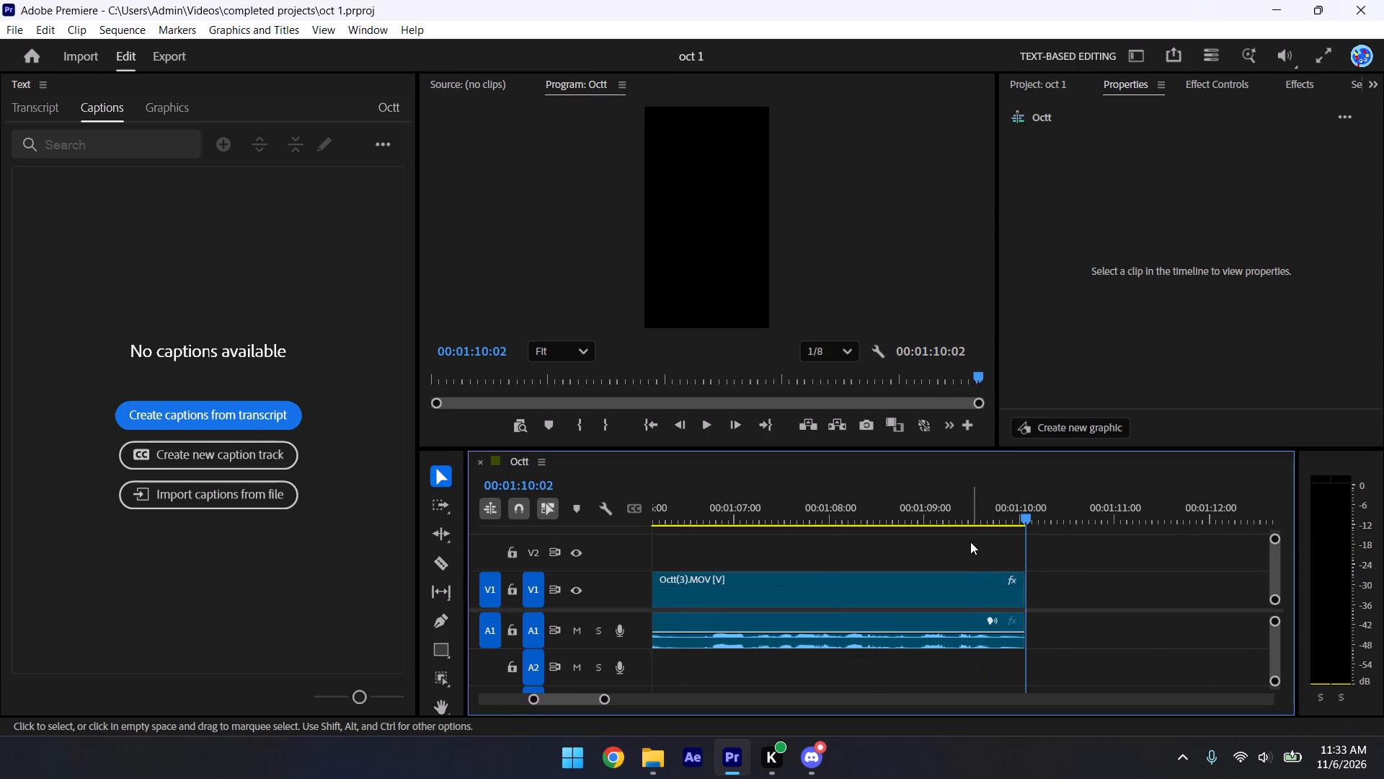
Create captions from the transcript in a single-line layout, with a 14-character maximum length and 1.6-second minimum duration.
{"action": "left_click", "coordinate": [152, 408]}
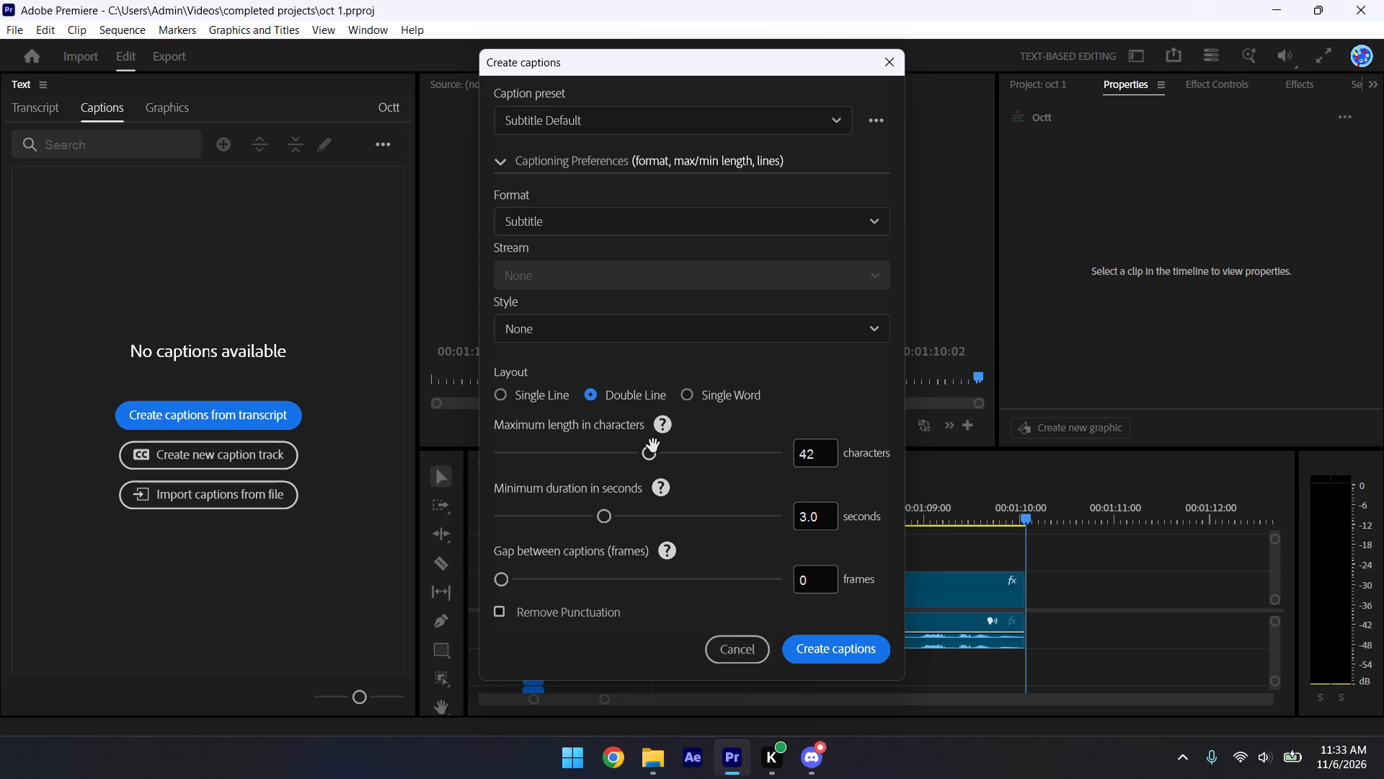
{"action": "left_click_drag", "start_coordinate": [651, 446], "coordinate": [638, 446]}
{"action": "left_click", "coordinate": [511, 395]}
{"action": "left_click_drag", "start_coordinate": [648, 451], "coordinate": [561, 455]}
{"action": "left_click_drag", "start_coordinate": [552, 455], "coordinate": [538, 457]}
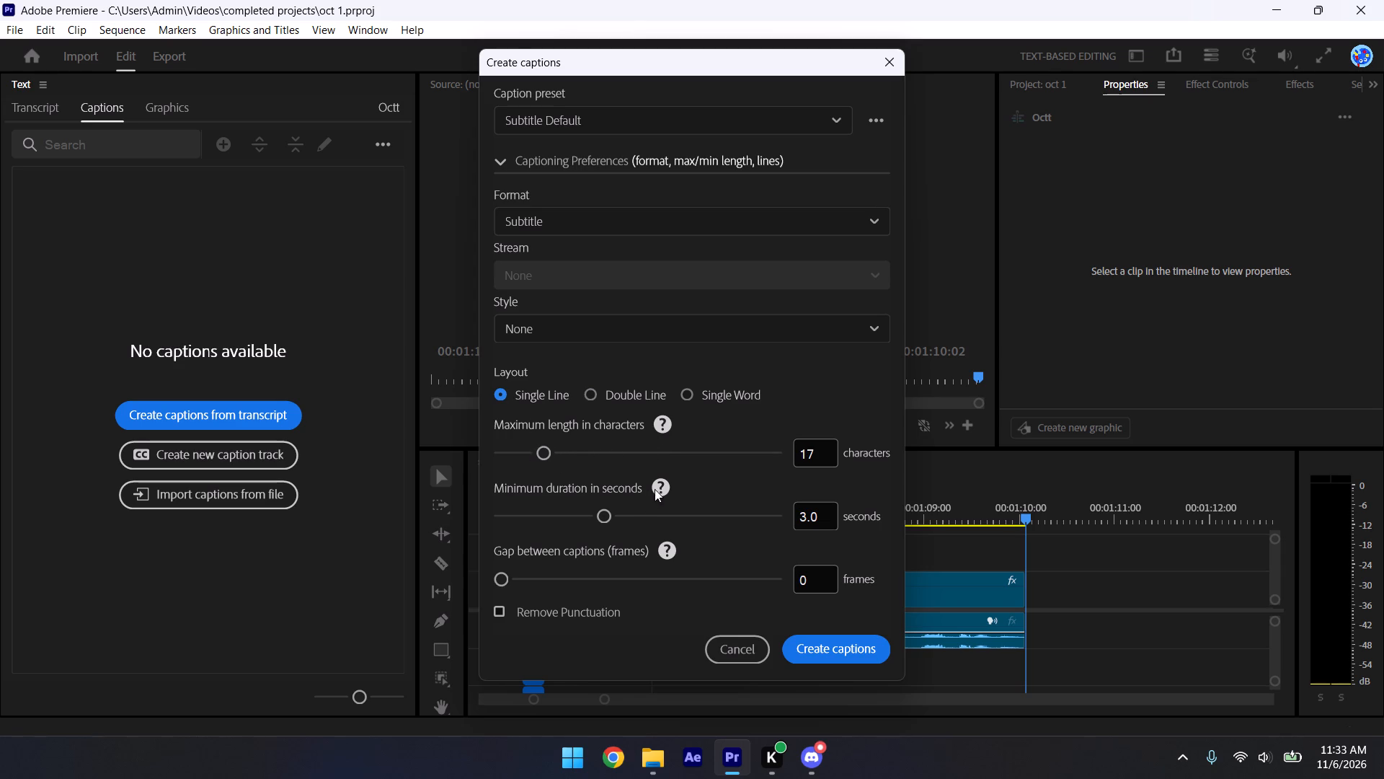
{"action": "left_click_drag", "start_coordinate": [606, 518], "coordinate": [510, 529]}
{"action": "left_click_drag", "start_coordinate": [510, 529], "coordinate": [518, 529]}
{"action": "left_click_drag", "start_coordinate": [537, 459], "coordinate": [522, 457]}
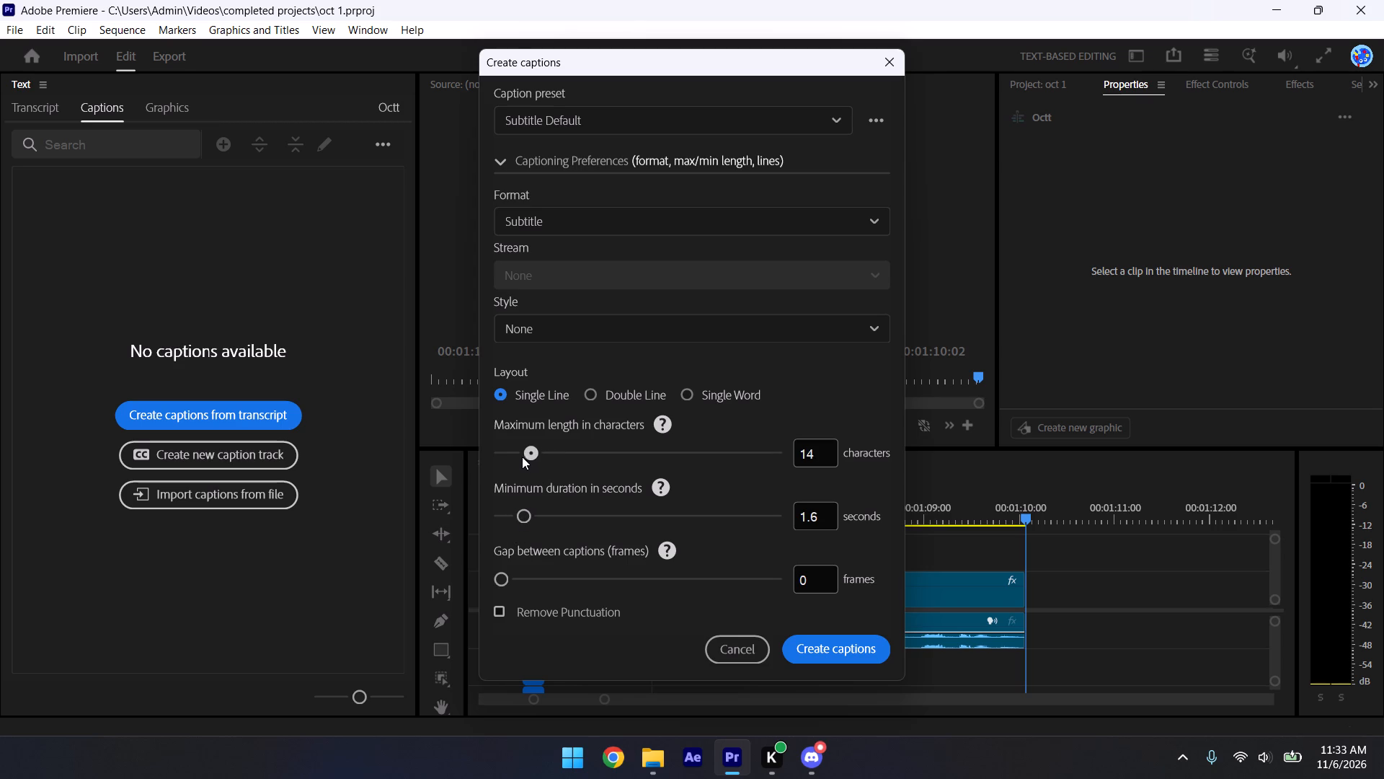
{"action": "left_click_drag", "start_coordinate": [522, 457], "coordinate": [525, 456]}
{"action": "left_click", "coordinate": [831, 639]}
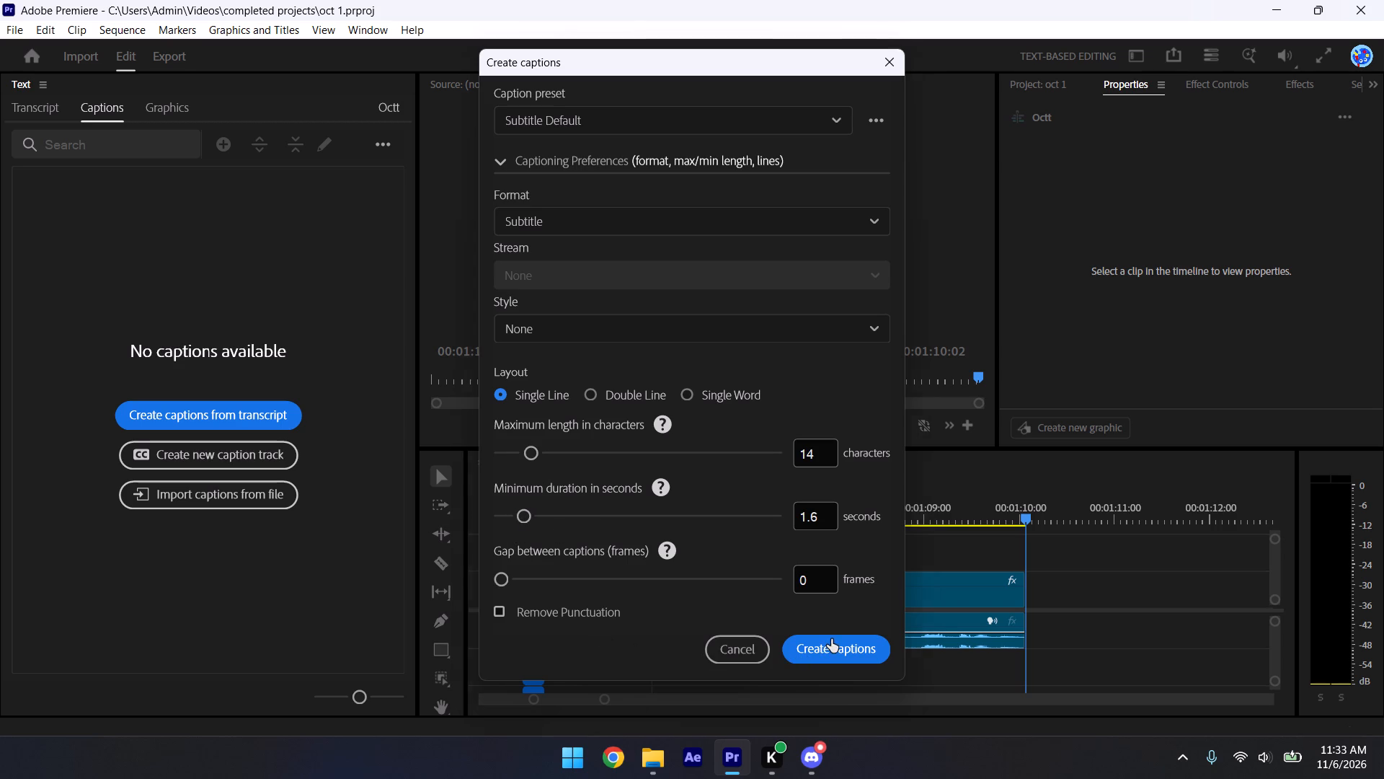
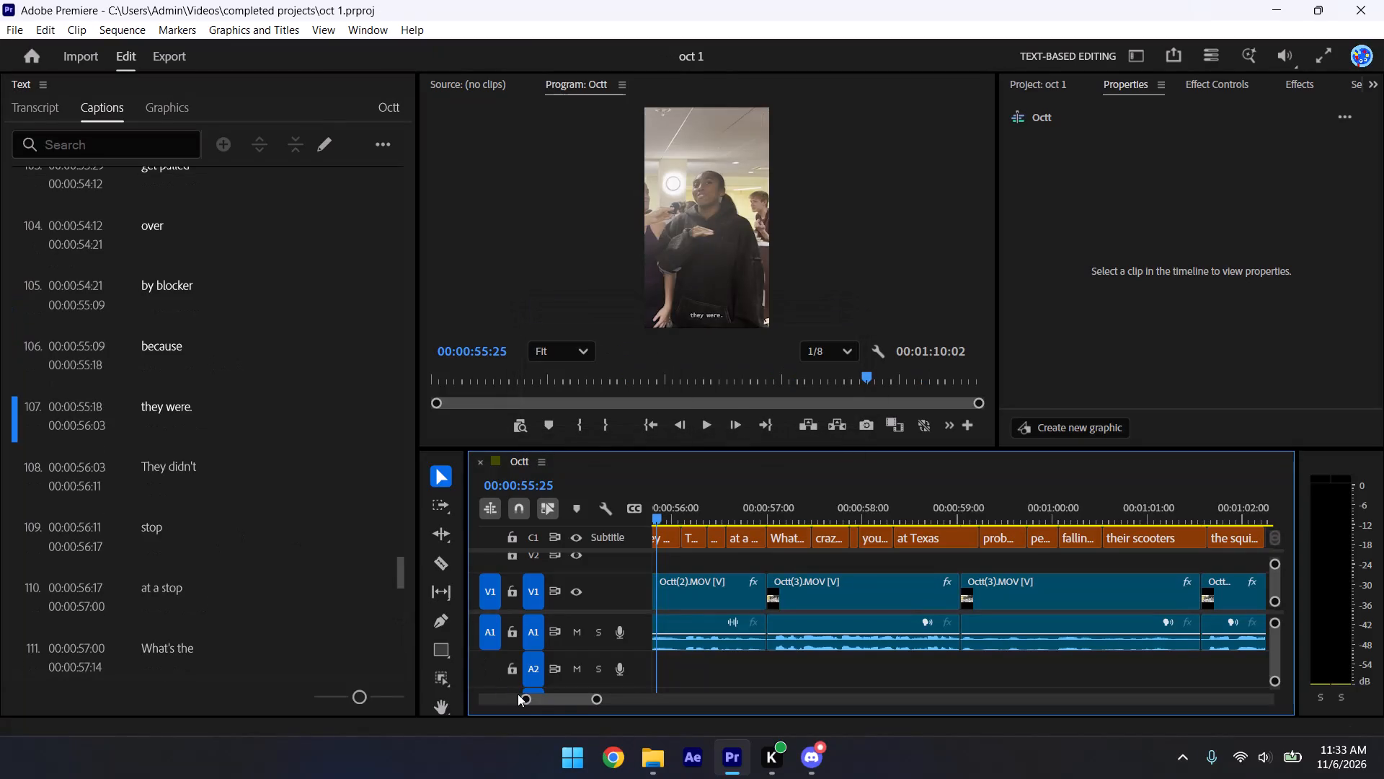
Set all captions on the subtitle track to the Inter 18pt font at size 96.
{"action": "left_click_drag", "start_coordinate": [598, 699], "coordinate": [628, 700]}
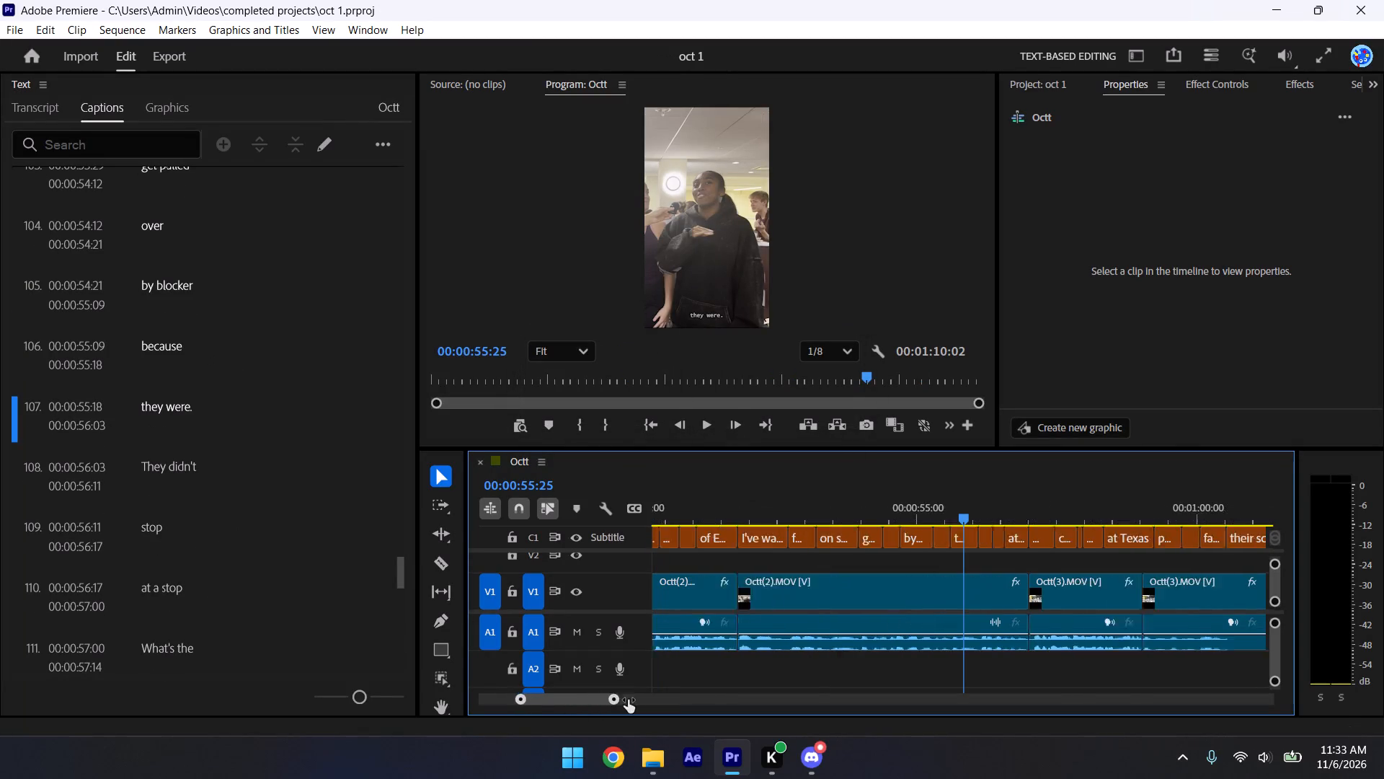
{"action": "left_click_drag", "start_coordinate": [628, 700], "coordinate": [633, 700]}
{"action": "left_click_drag", "start_coordinate": [590, 705], "coordinate": [447, 723]}
{"action": "left_click_drag", "start_coordinate": [693, 509], "coordinate": [342, 533]}
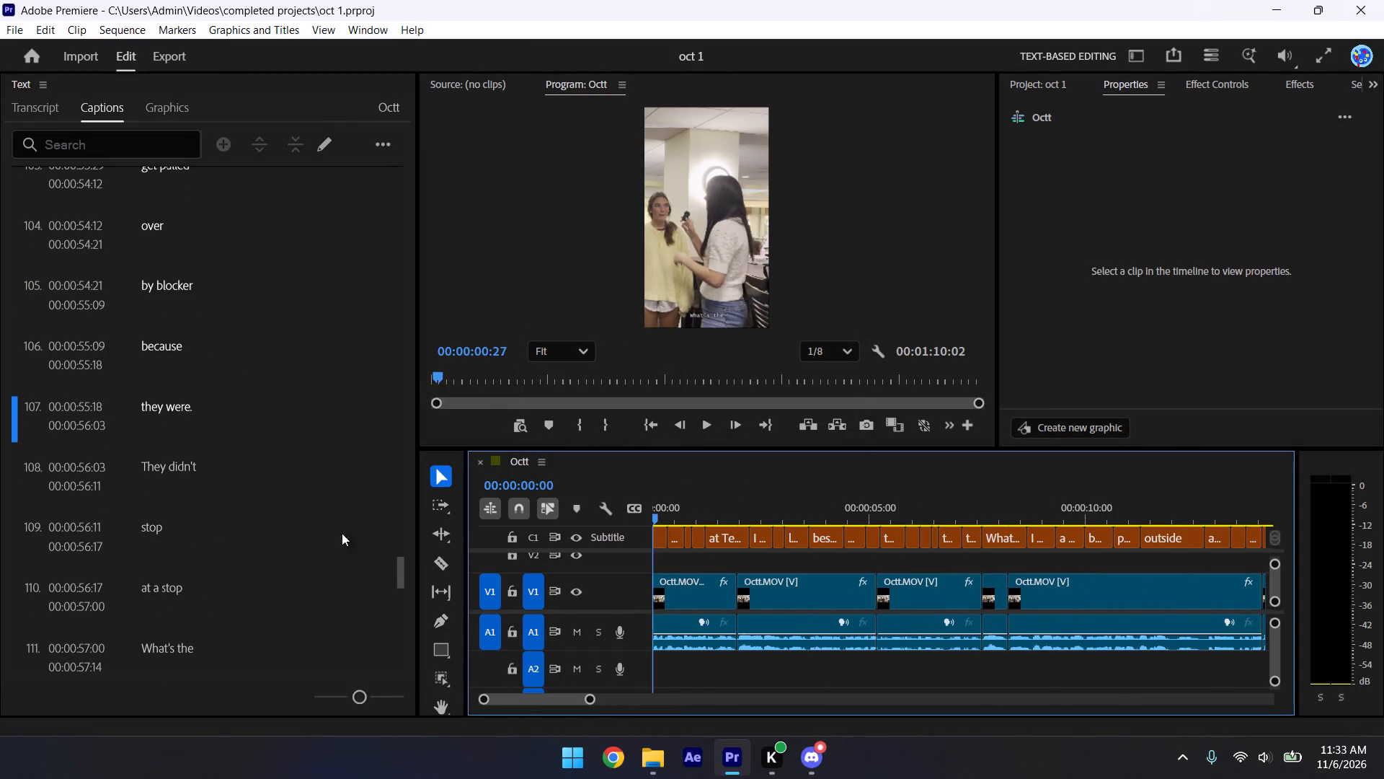
{"action": "left_click_drag", "start_coordinate": [342, 533], "coordinate": [254, 532]}
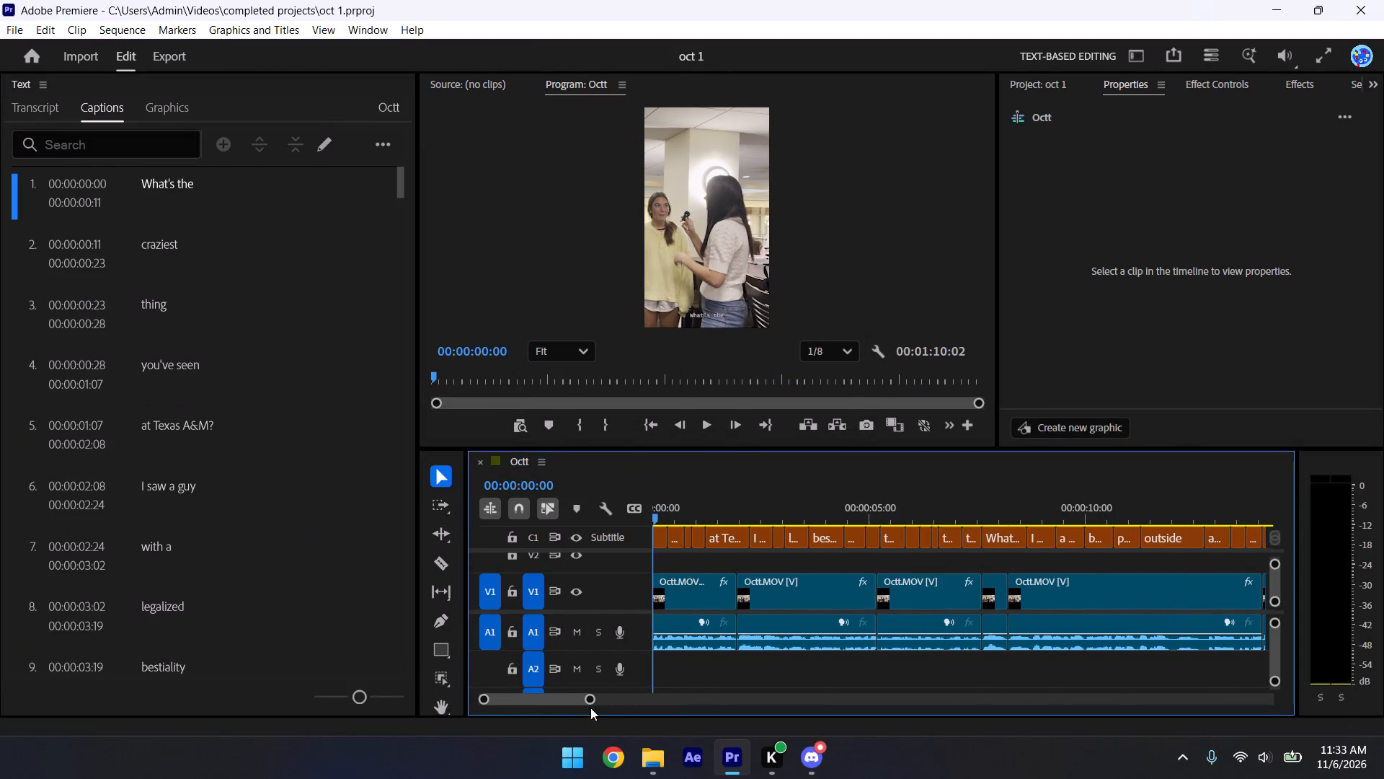
{"action": "left_click_drag", "start_coordinate": [587, 699], "coordinate": [866, 700]}
{"action": "left_click_drag", "start_coordinate": [899, 535], "coordinate": [536, 522]}
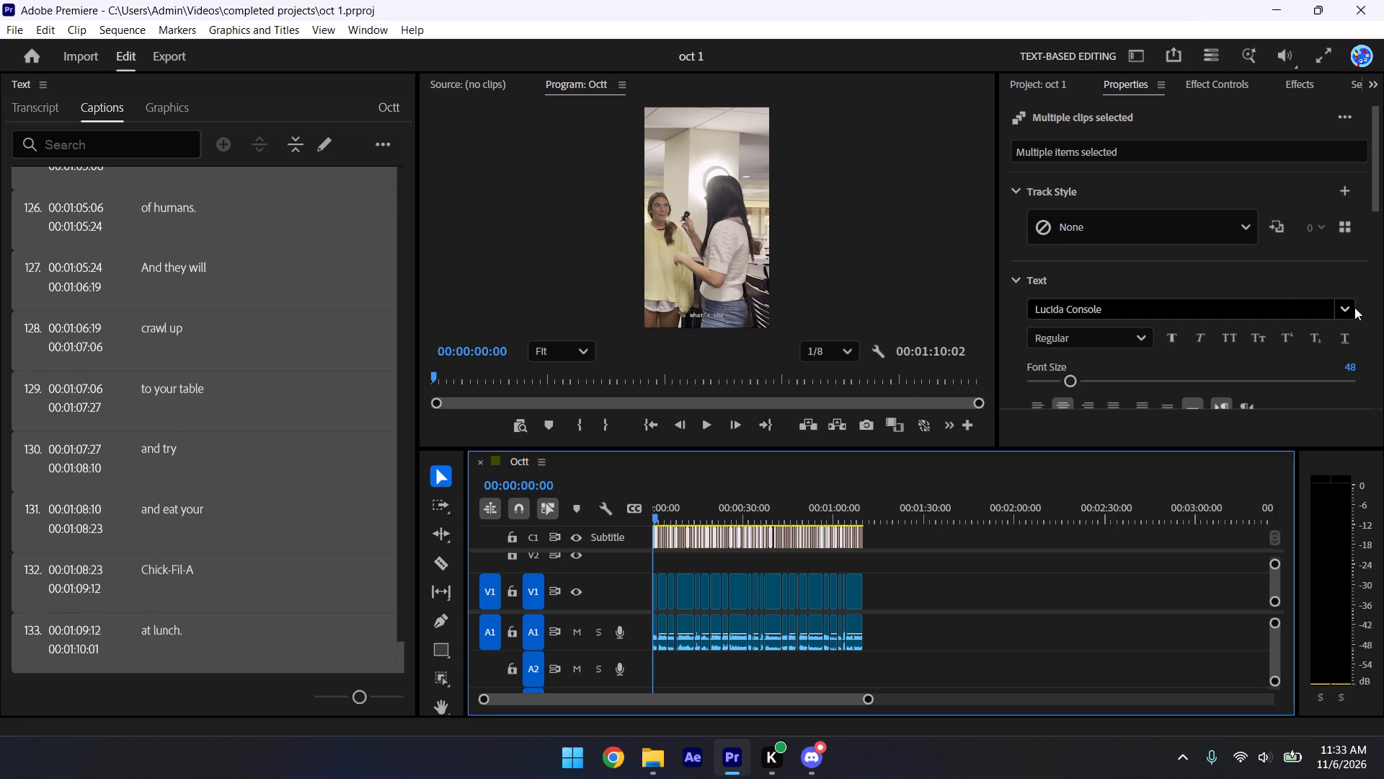
{"action": "left_click", "coordinate": [1348, 312]}
{"action": "key", "text": "i"}
{"action": "key", "text": "n"}
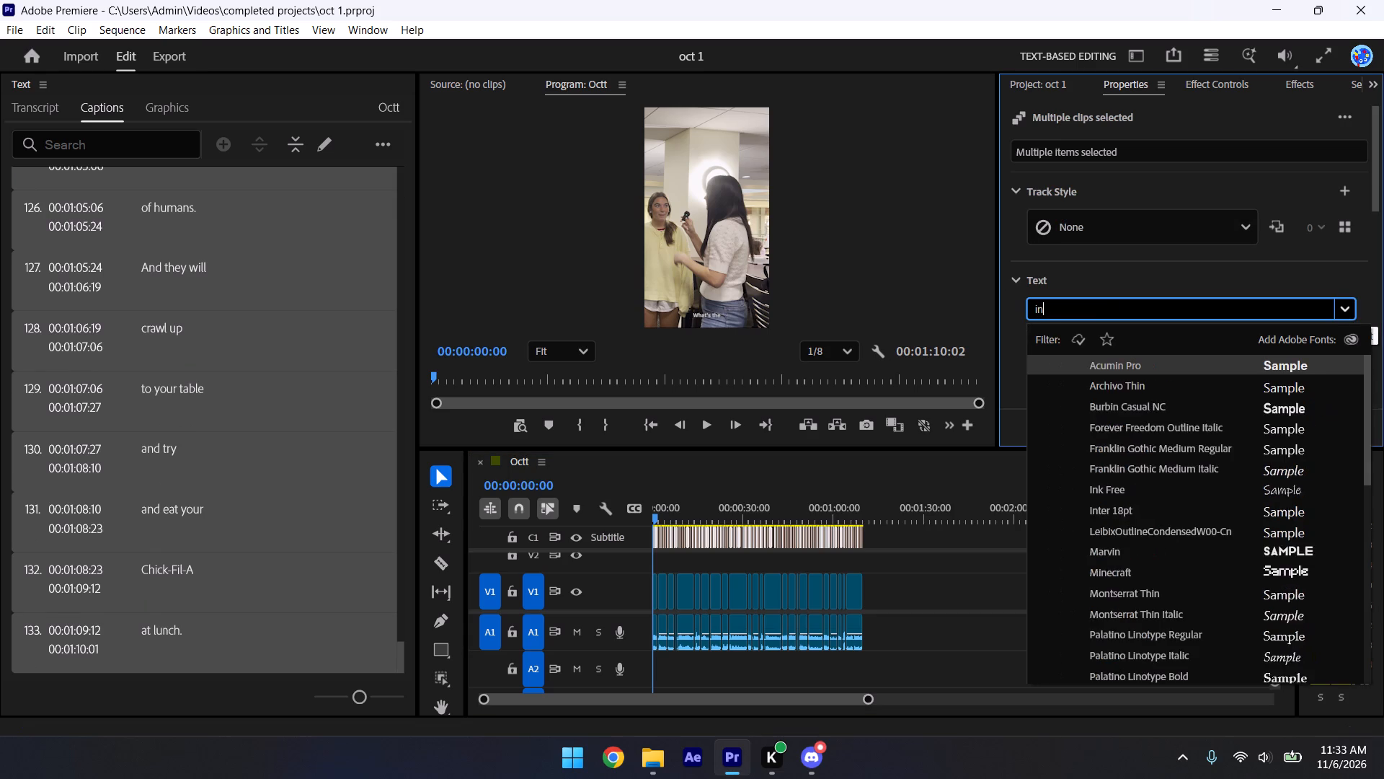
{"action": "key", "text": "t"}
{"action": "key", "text": "e"}
{"action": "key", "text": "r"}
{"action": "left_click", "coordinate": [1109, 365]}
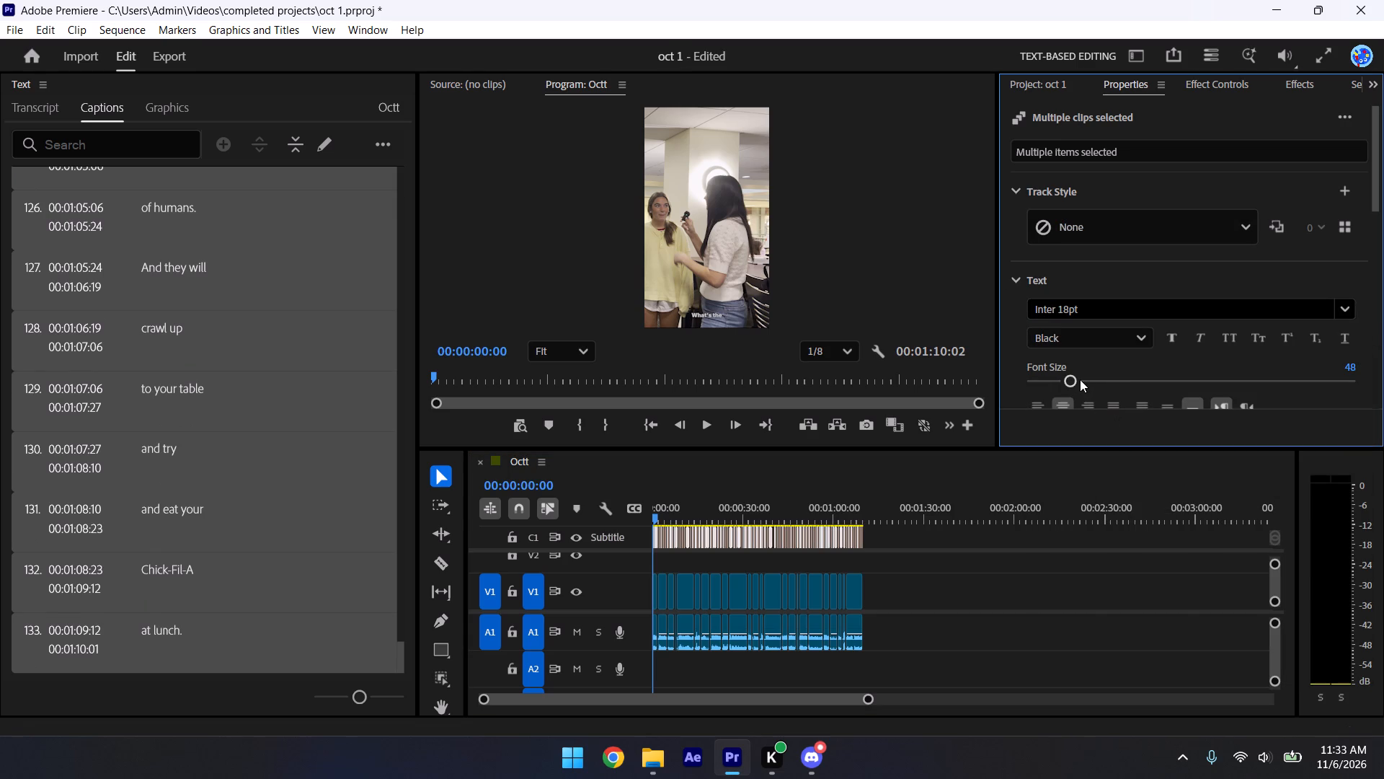
{"action": "left_click_drag", "start_coordinate": [1070, 379], "coordinate": [1109, 382]}
Raise all captions in the frame by setting their vertical position to -871, and save the project.
{"action": "scroll", "coordinate": [696, 269], "scroll_direction": "up", "scroll_amount": 18}
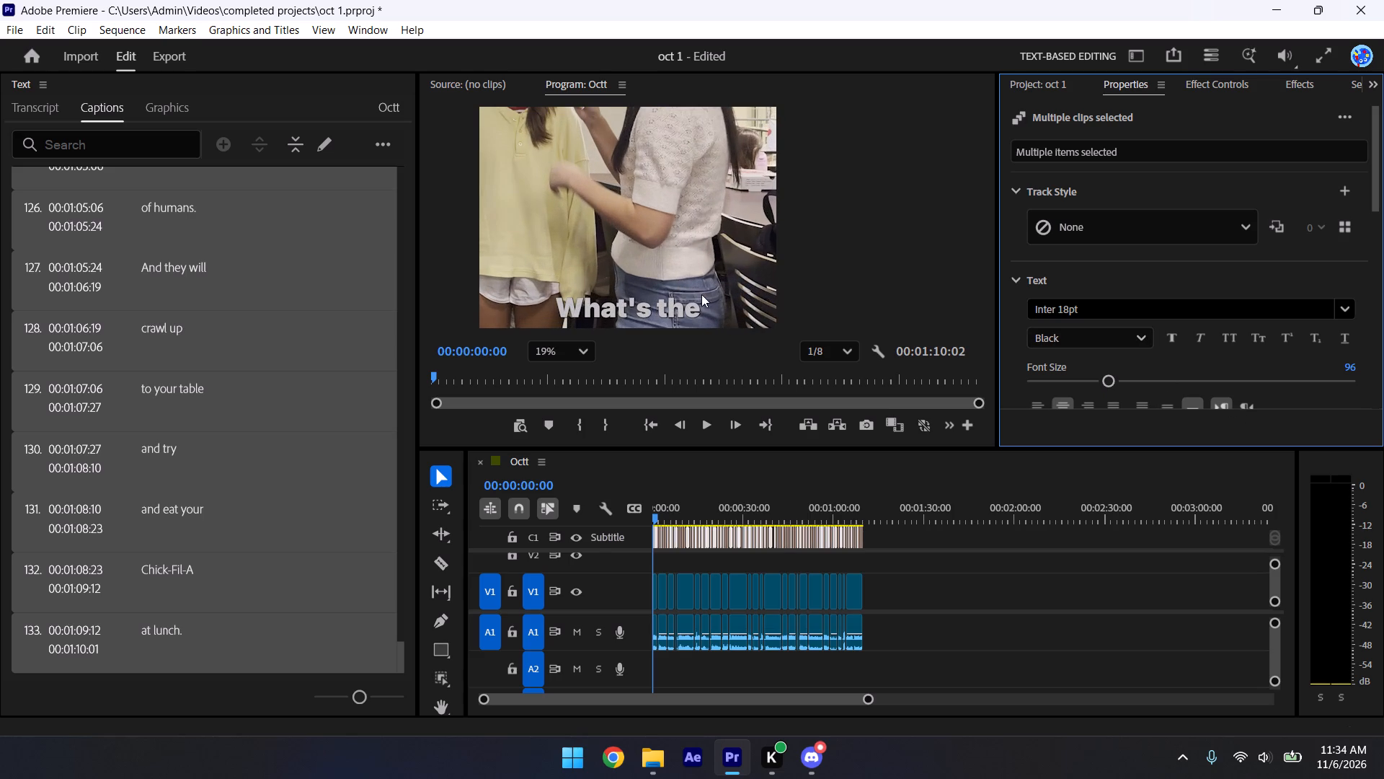
{"action": "scroll", "coordinate": [1292, 401], "scroll_direction": "down", "scroll_amount": 10}
{"action": "scroll", "coordinate": [1096, 330], "scroll_direction": "down", "scroll_amount": 8}
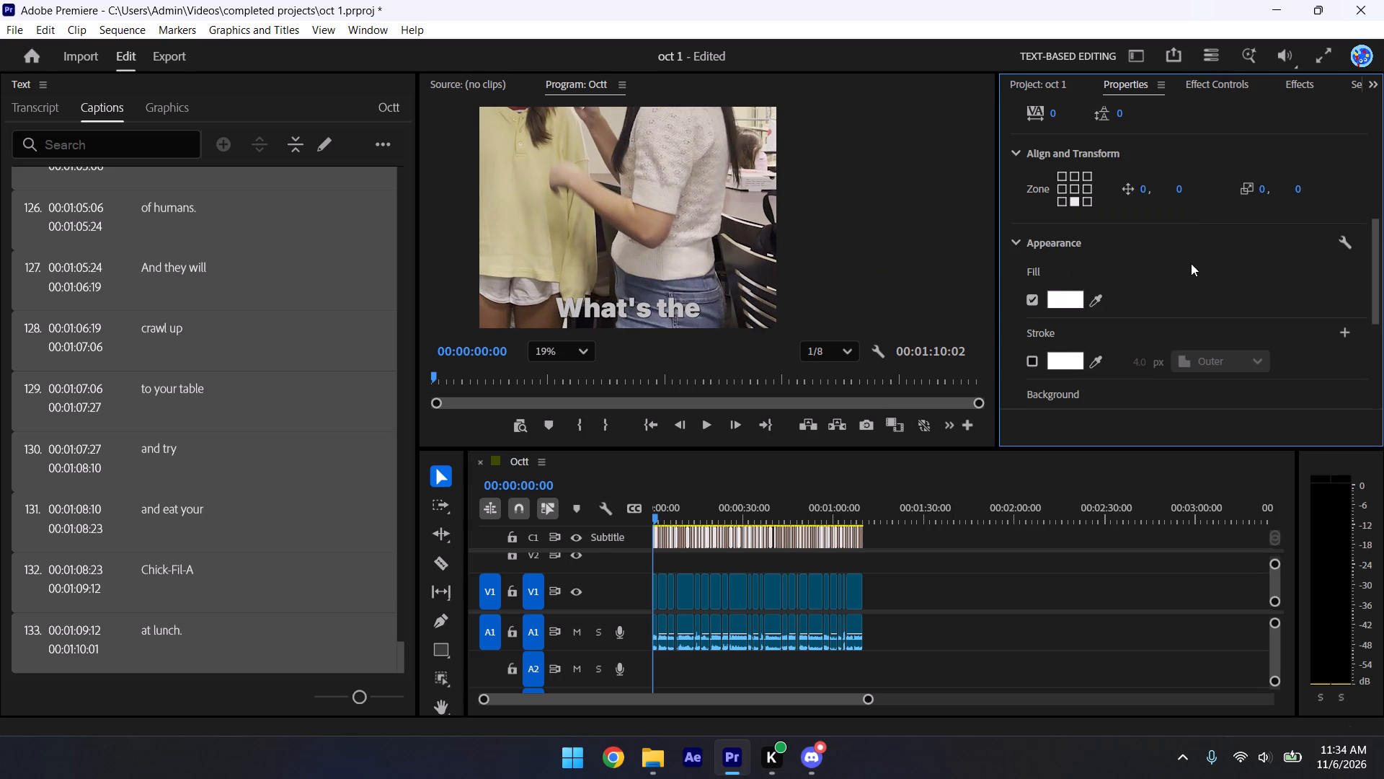
{"action": "left_click_drag", "start_coordinate": [1181, 190], "coordinate": [420, 188]}
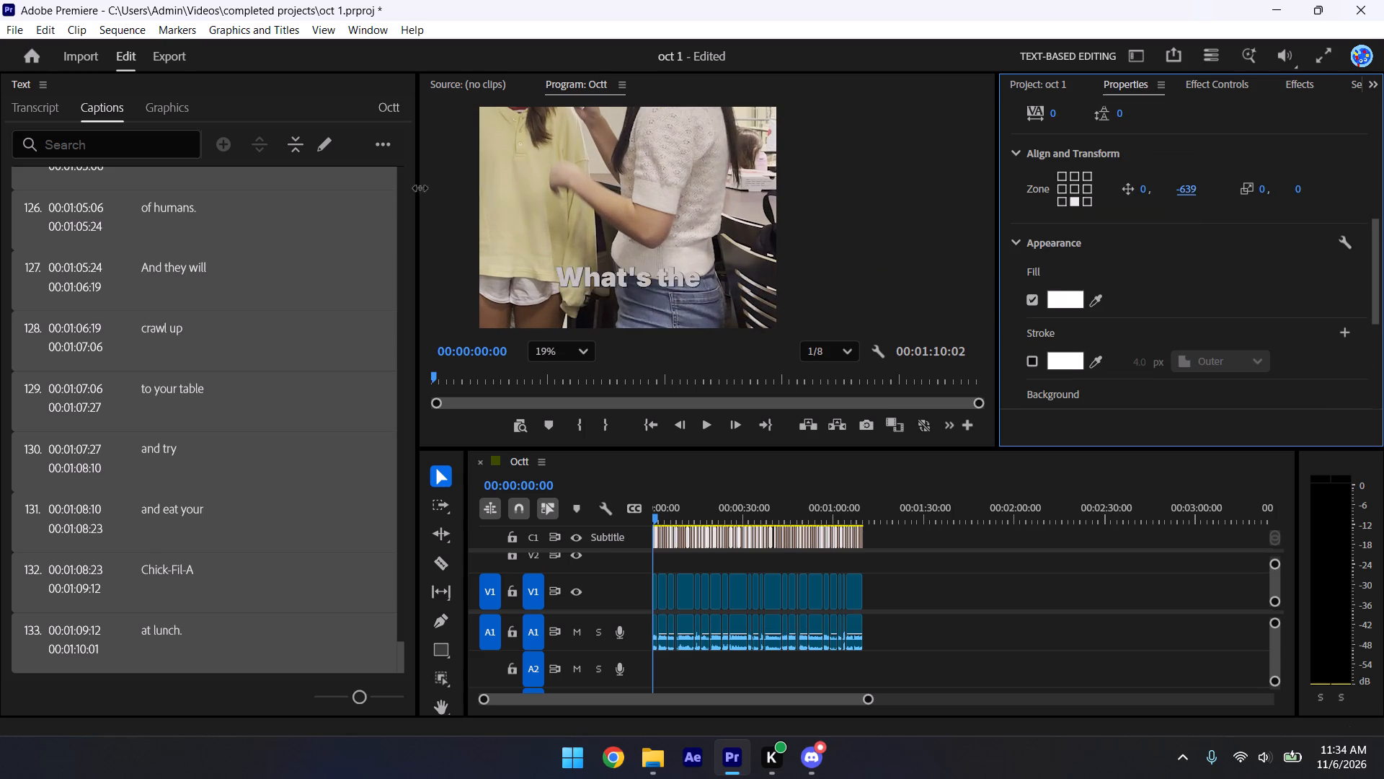
{"action": "left_click_drag", "start_coordinate": [420, 188], "coordinate": [393, 190]}
{"action": "scroll", "coordinate": [727, 246], "scroll_direction": "down", "scroll_amount": 10}
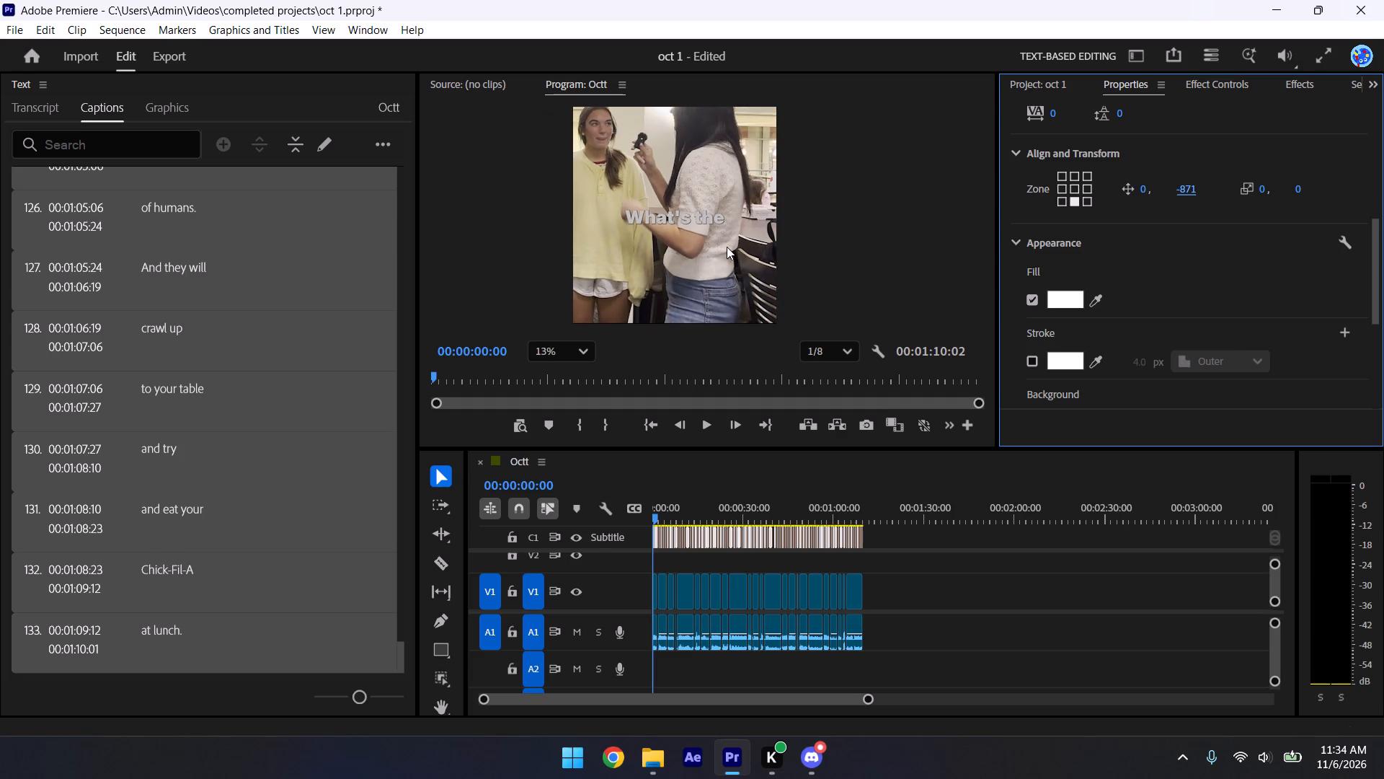
{"action": "scroll", "coordinate": [727, 247], "scroll_direction": "down", "scroll_amount": 6}
{"action": "middle_click_drag", "start_coordinate": [727, 210], "coordinate": [721, 252]}
{"action": "left_click", "coordinate": [1015, 579]}
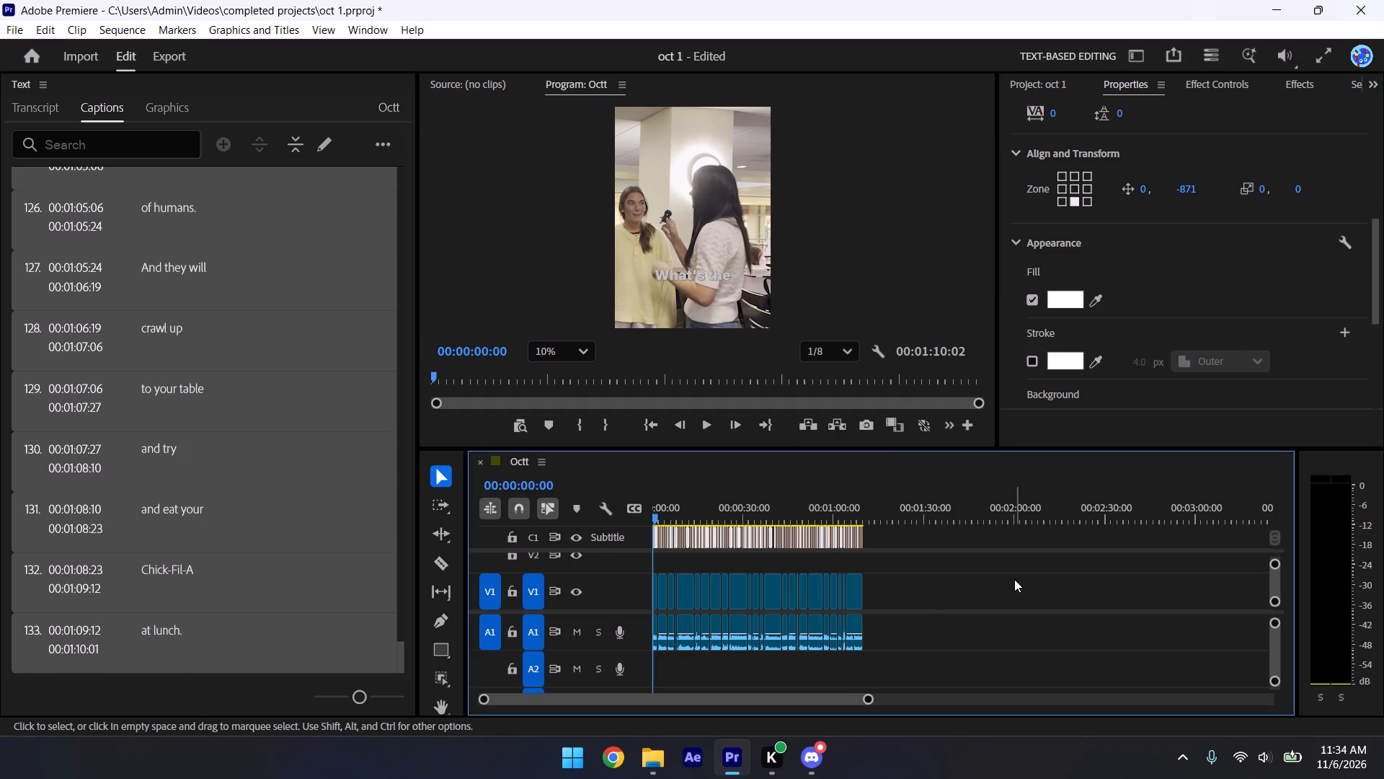
{"action": "key", "text": "ctrl+s"}
Override the media color space of the Octt.MOV source clip with Rec. 709.
{"action": "left_click", "coordinate": [1074, 80]}
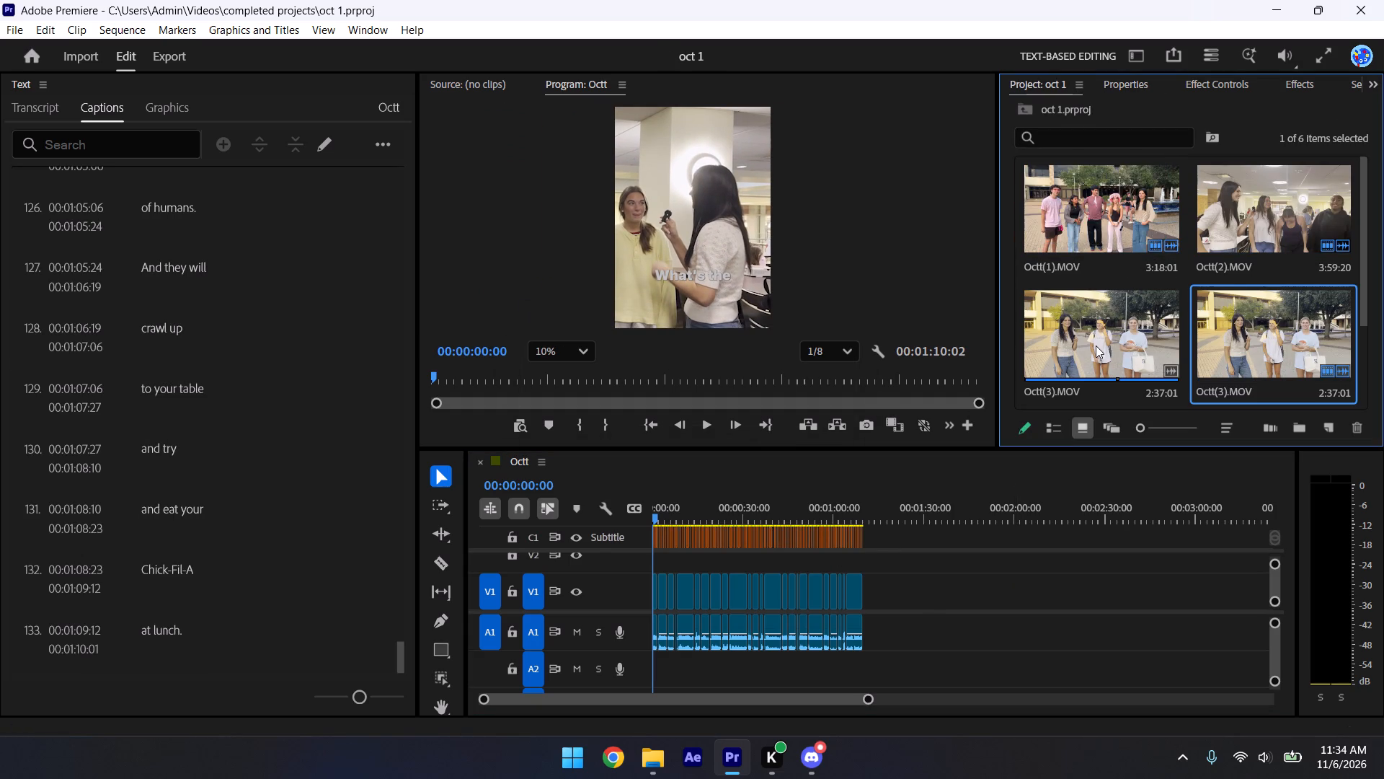
{"action": "scroll", "coordinate": [1047, 226], "scroll_direction": "down", "scroll_amount": 10}
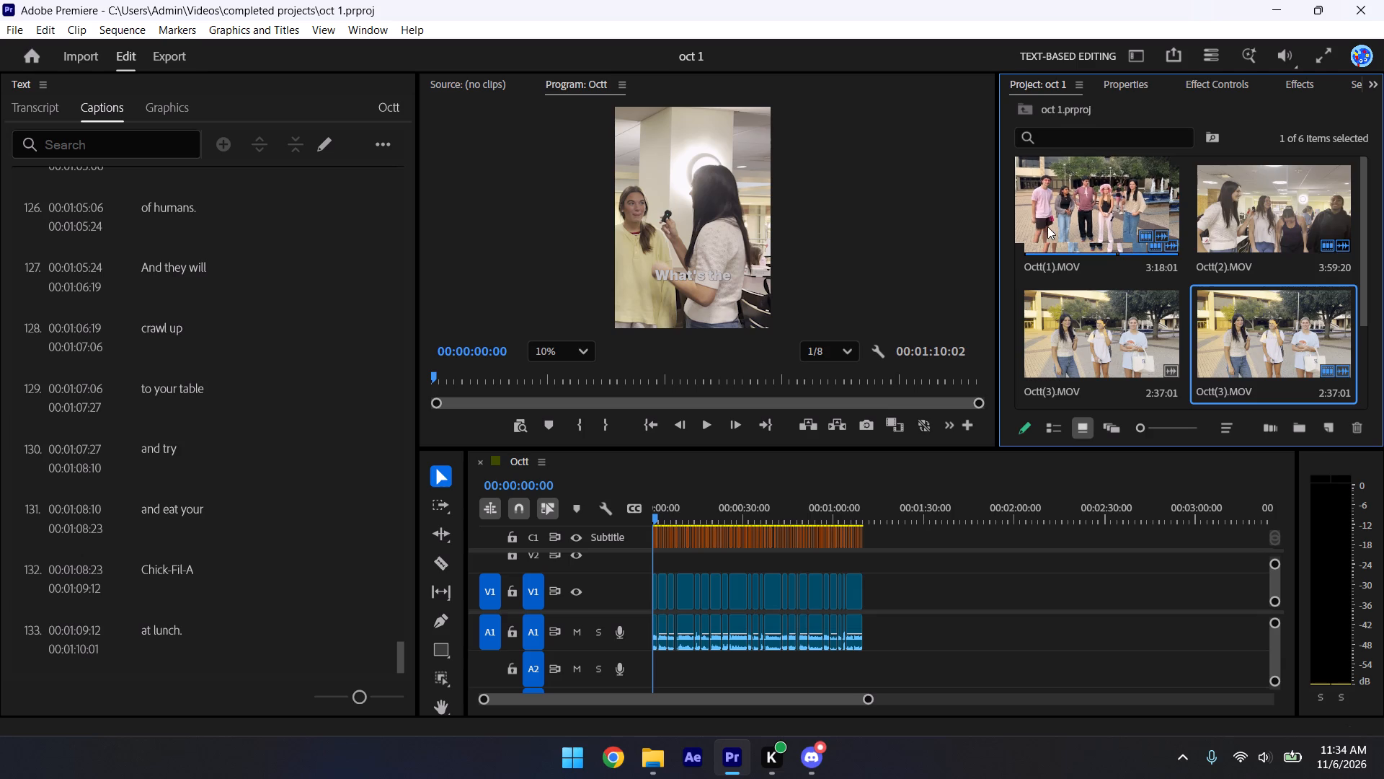
{"action": "right_click", "coordinate": [1055, 325]}
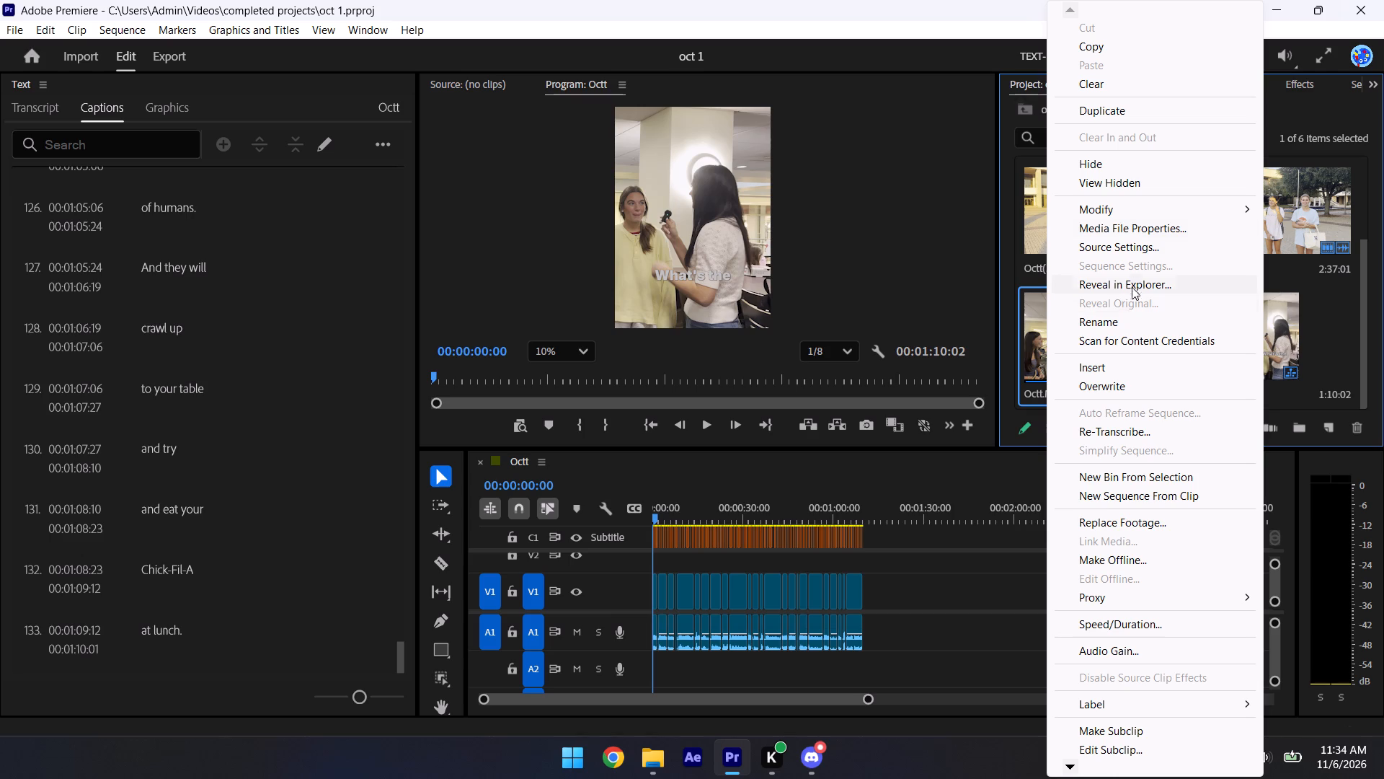
{"action": "left_click", "coordinate": [959, 227]}
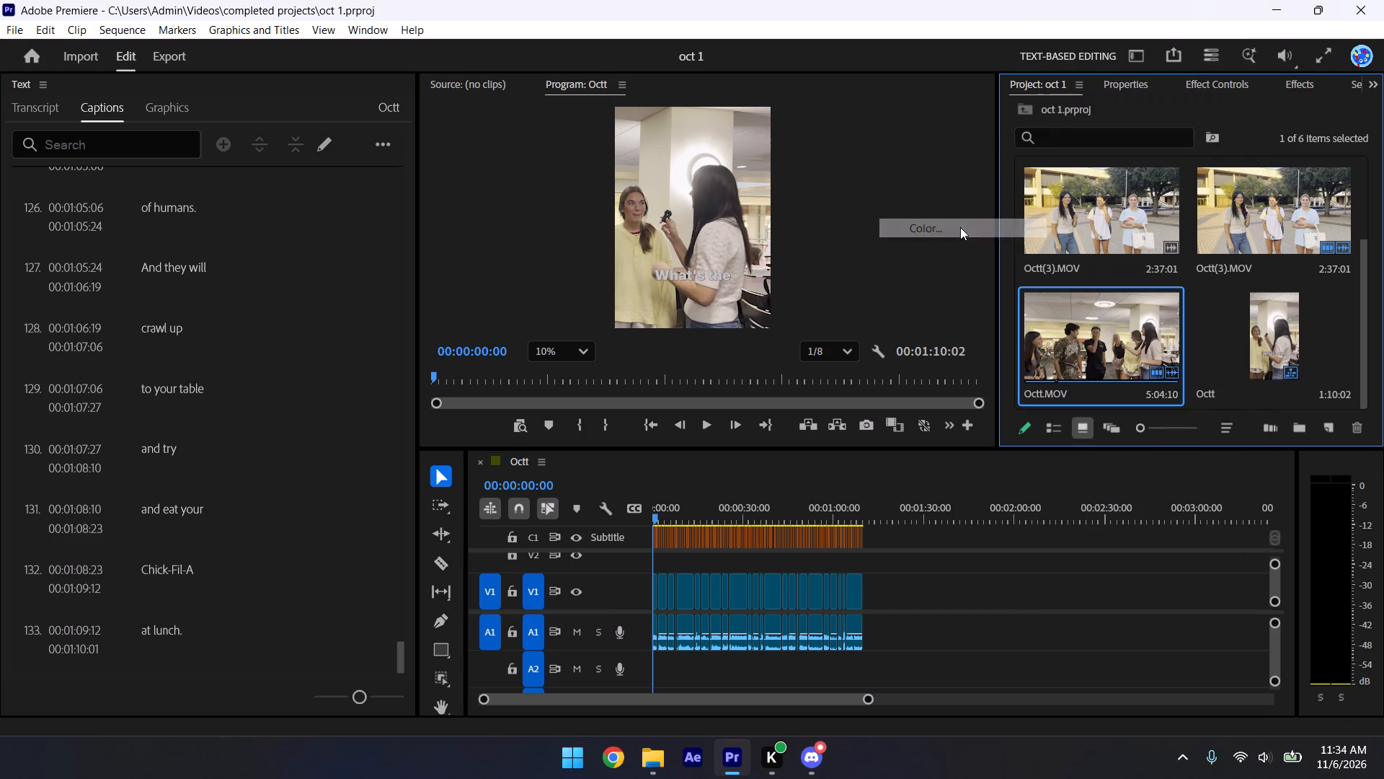
{"action": "left_click", "coordinate": [448, 196]}
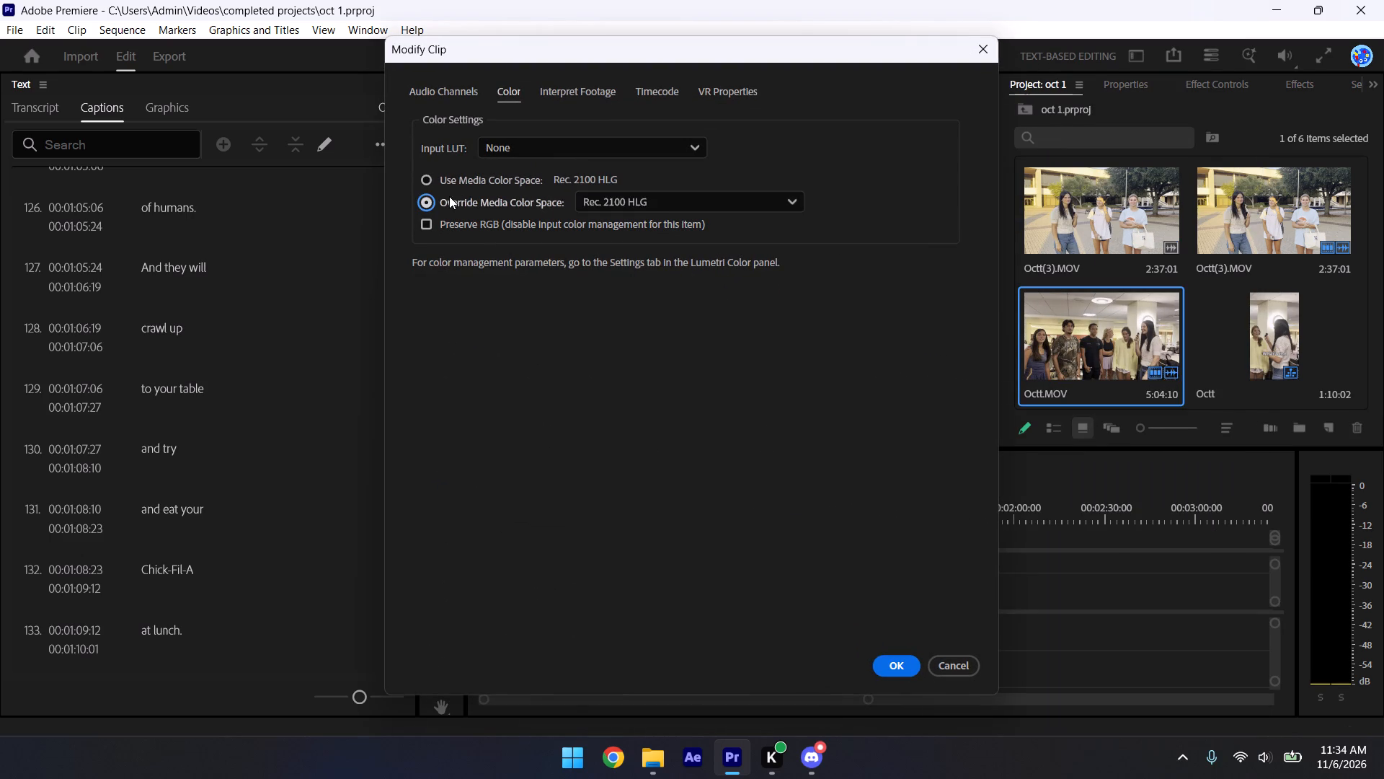
{"action": "left_click", "coordinate": [696, 209]}
{"action": "left_click", "coordinate": [651, 568]}
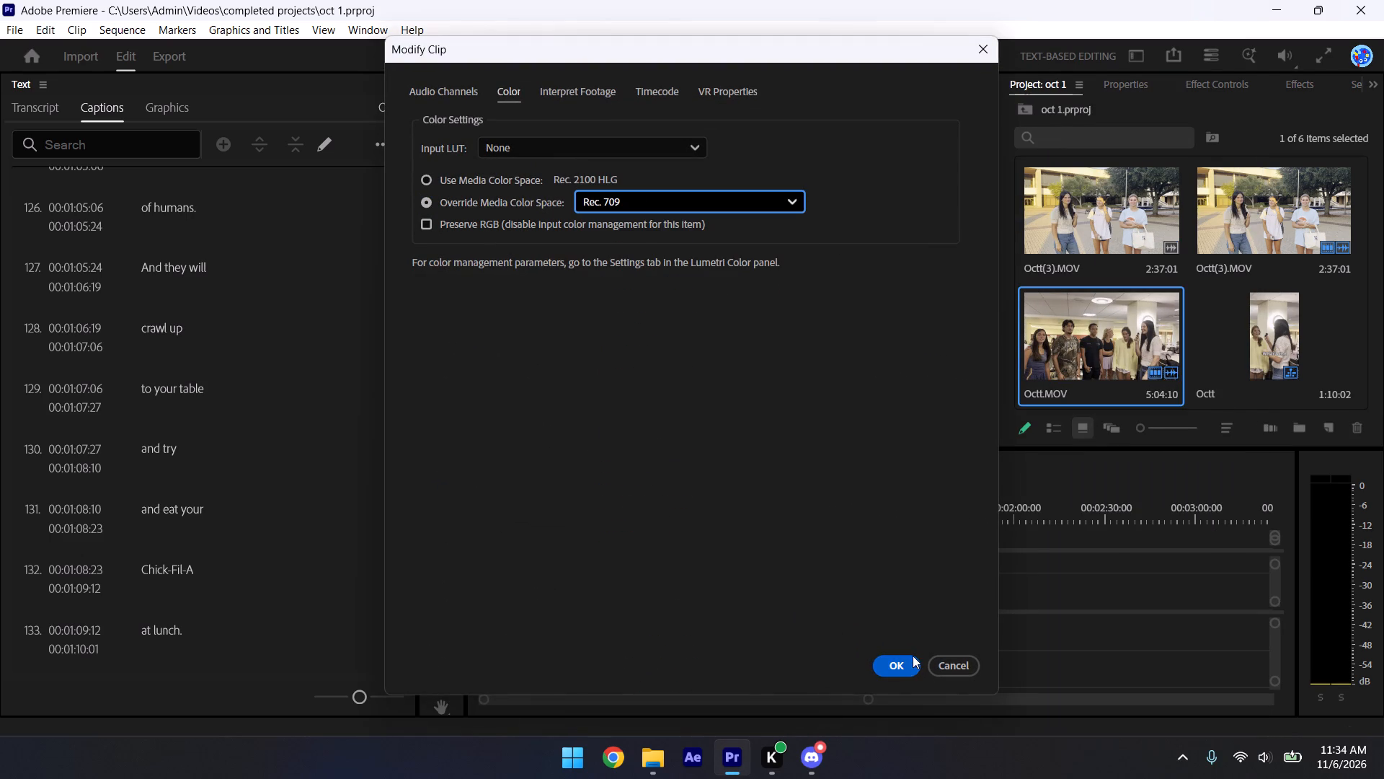
{"action": "left_click", "coordinate": [900, 661]}
Create a new sequence from the Octt.MOV source clip.
{"action": "right_click", "coordinate": [1067, 325]}
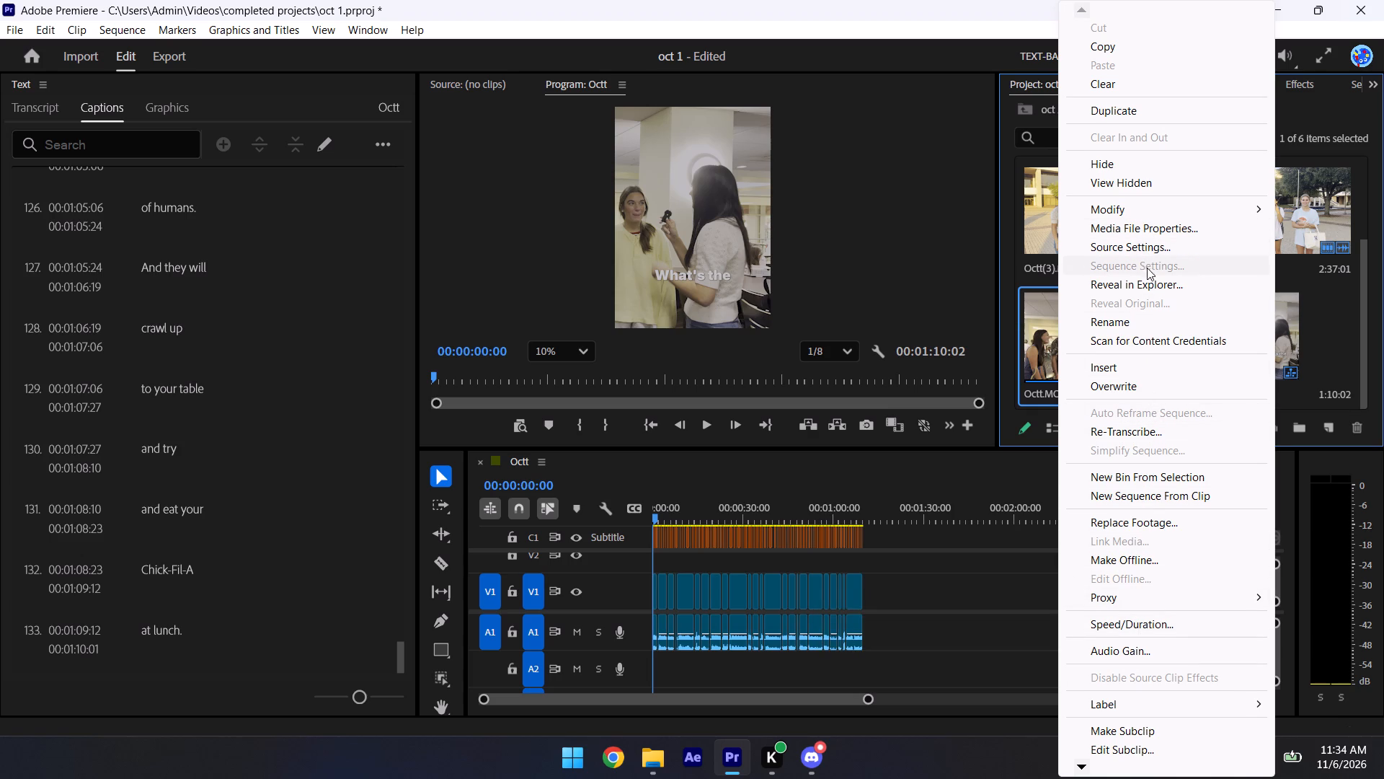
{"action": "scroll", "coordinate": [1145, 694], "scroll_direction": "down", "scroll_amount": 12}
{"action": "scroll", "coordinate": [1168, 158], "scroll_direction": "up", "scroll_amount": 6}
{"action": "left_click", "coordinate": [1186, 501]}
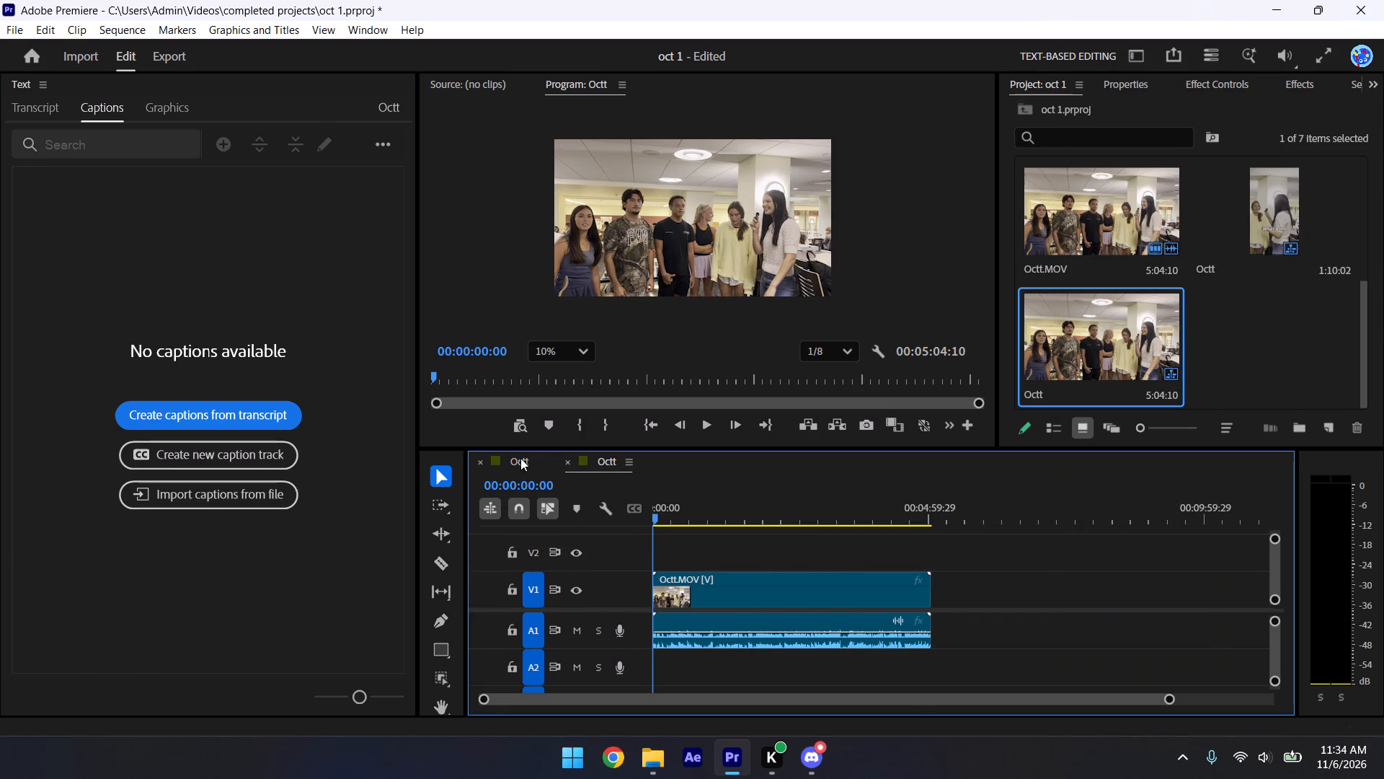
Replace the new sequence's clip with all clips and captions copied from the vertical Octt sequence, save, and play the opening.
{"action": "left_click", "coordinate": [520, 460]}
{"action": "left_click_drag", "start_coordinate": [947, 529], "coordinate": [543, 661]}
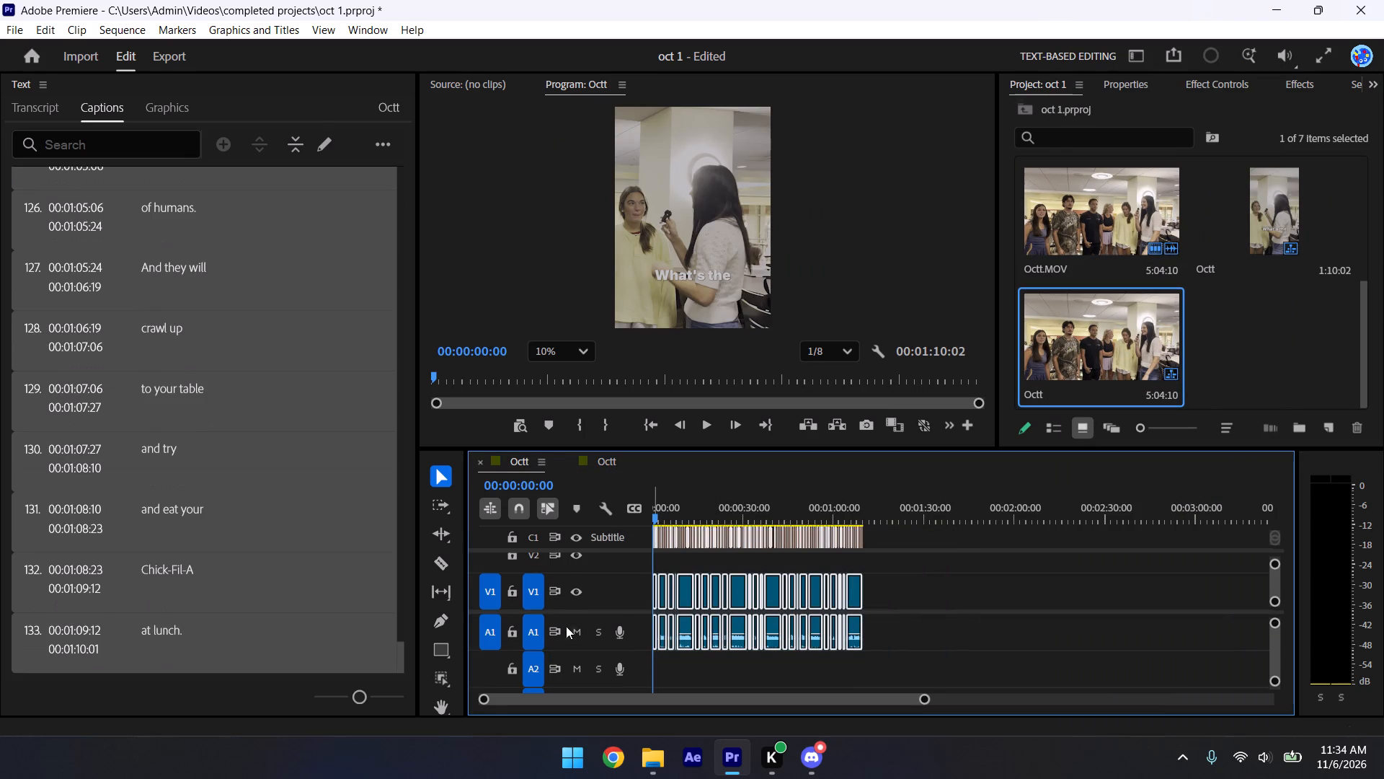
{"action": "key", "text": "ctrl+v"}
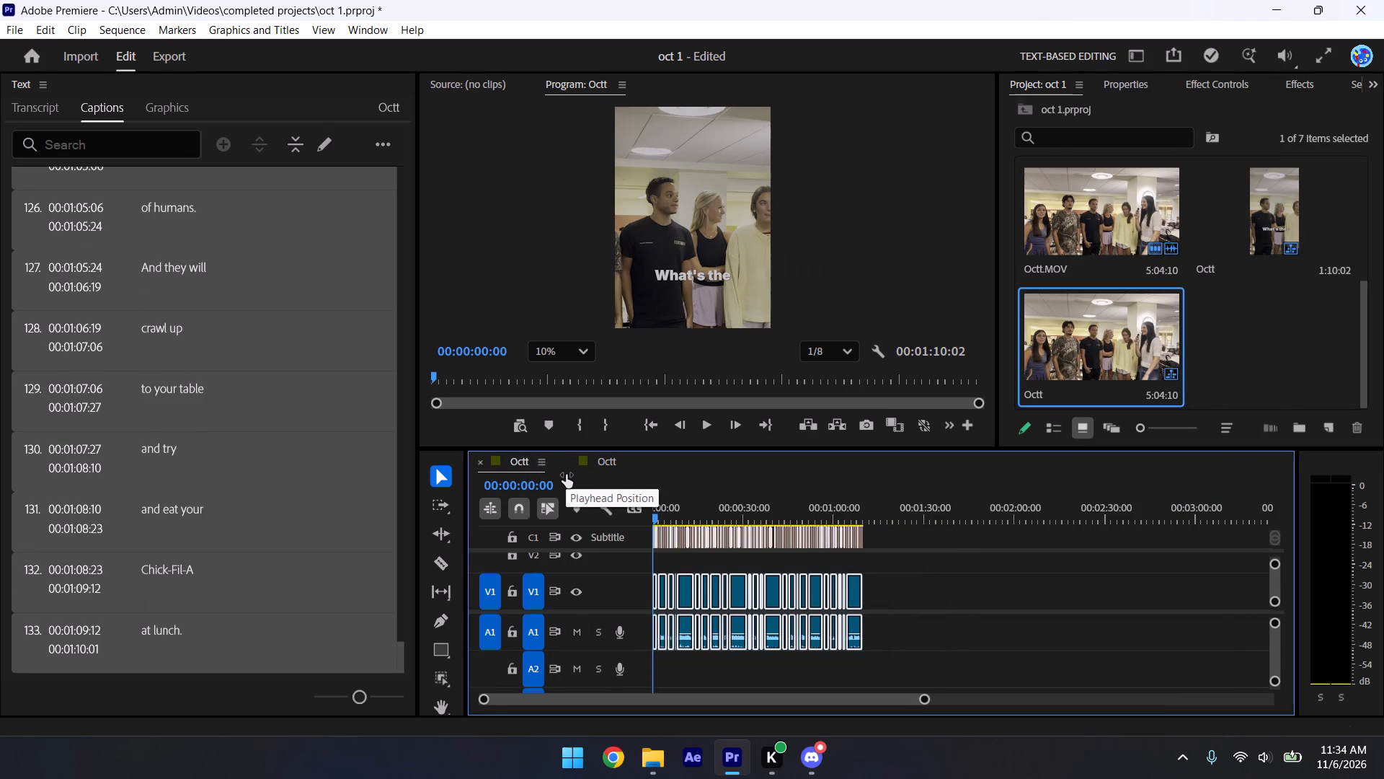
{"action": "key", "text": "ctrl+z"}
{"action": "key", "text": "ctrl+c"}
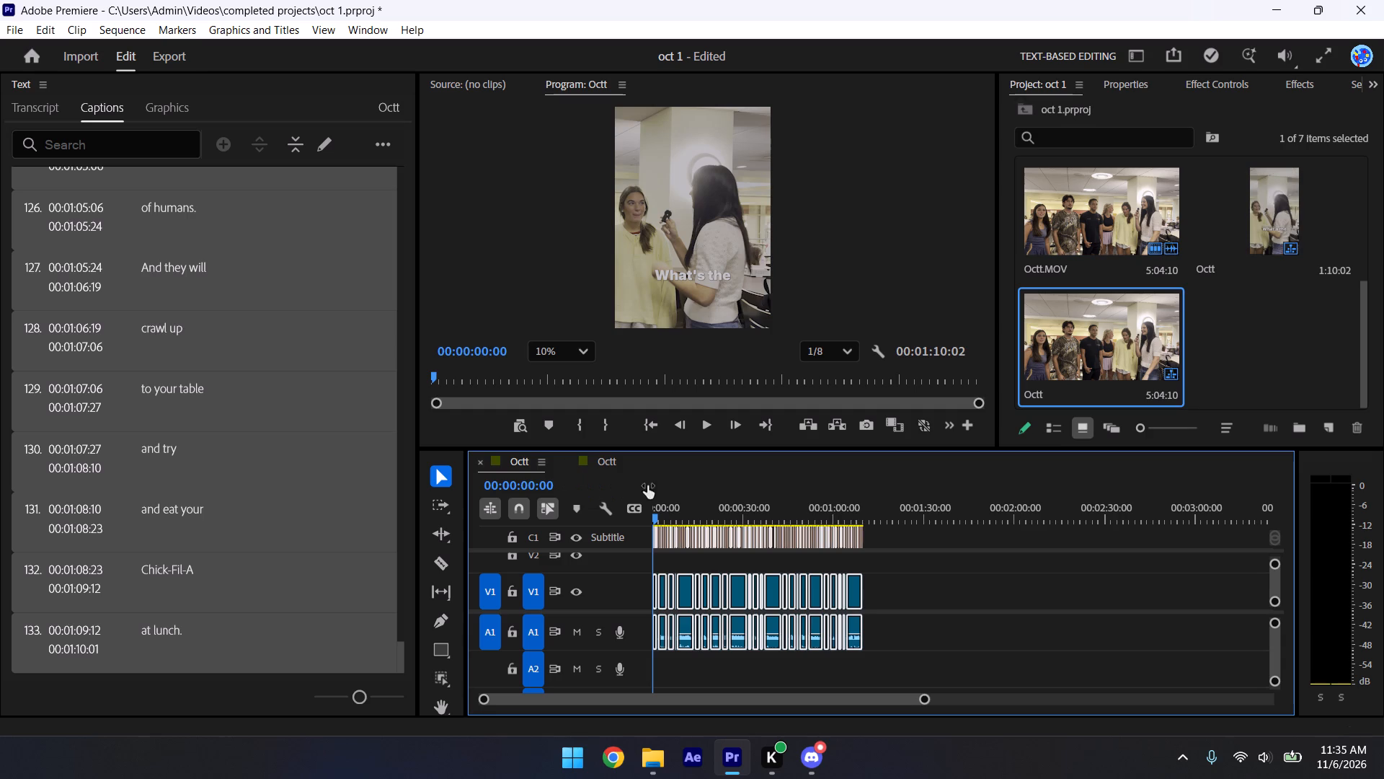
{"action": "left_click", "coordinate": [605, 460]}
{"action": "left_click_drag", "start_coordinate": [1052, 576], "coordinate": [609, 659]}
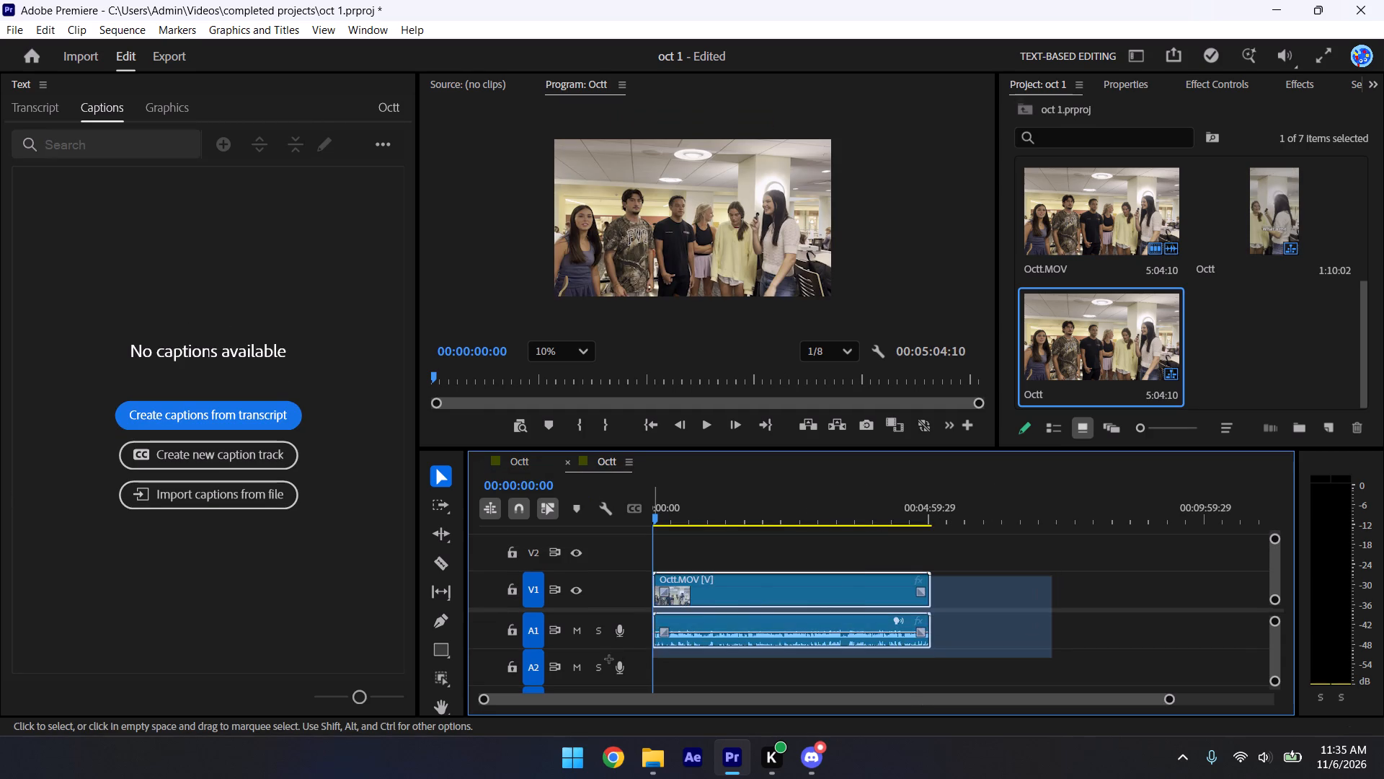
{"action": "left_click_drag", "start_coordinate": [609, 659], "coordinate": [610, 659]}
{"action": "key", "text": "Delete"}
{"action": "key", "text": "ctrl+v"}
{"action": "left_click", "coordinate": [931, 583]}
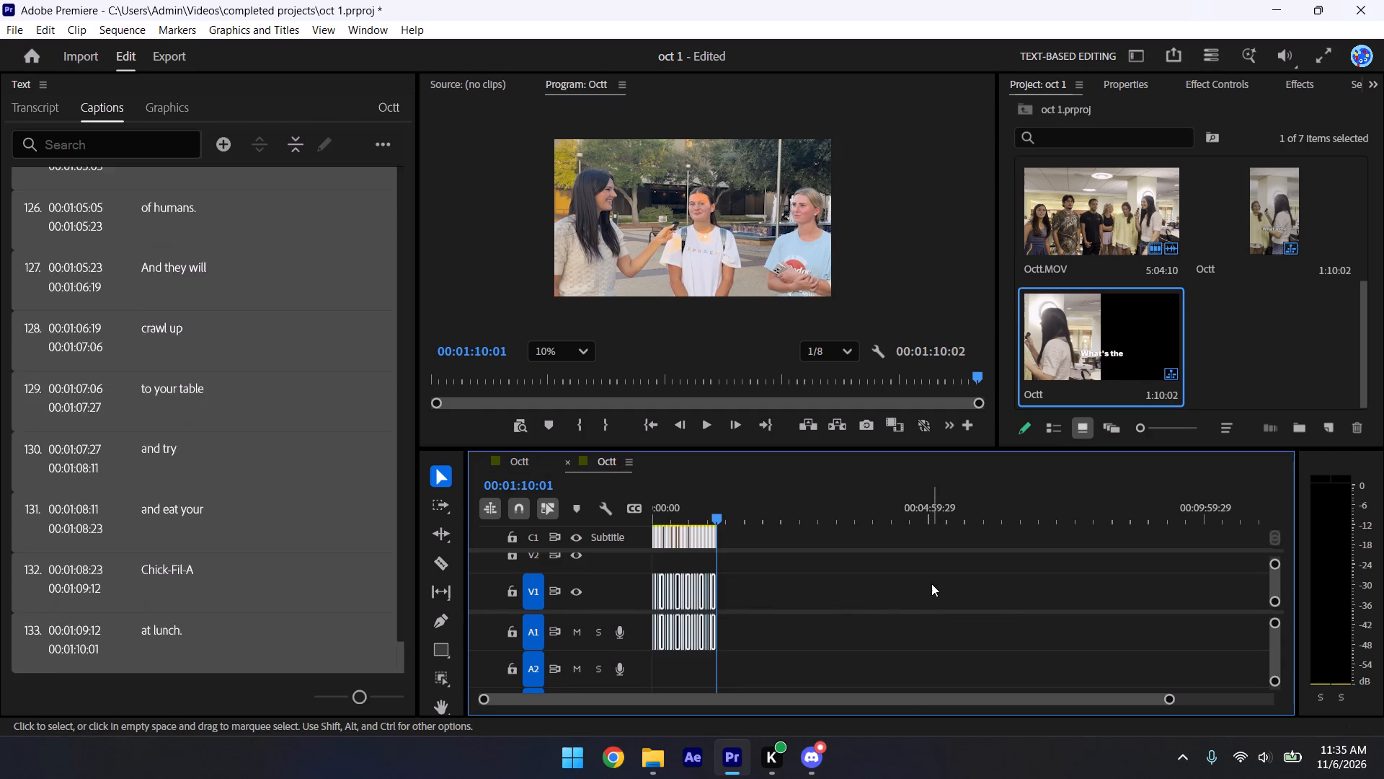
{"action": "key", "text": "ctrl+s"}
{"action": "left_click_drag", "start_coordinate": [698, 511], "coordinate": [413, 574]}
{"action": "key", "text": "space"}
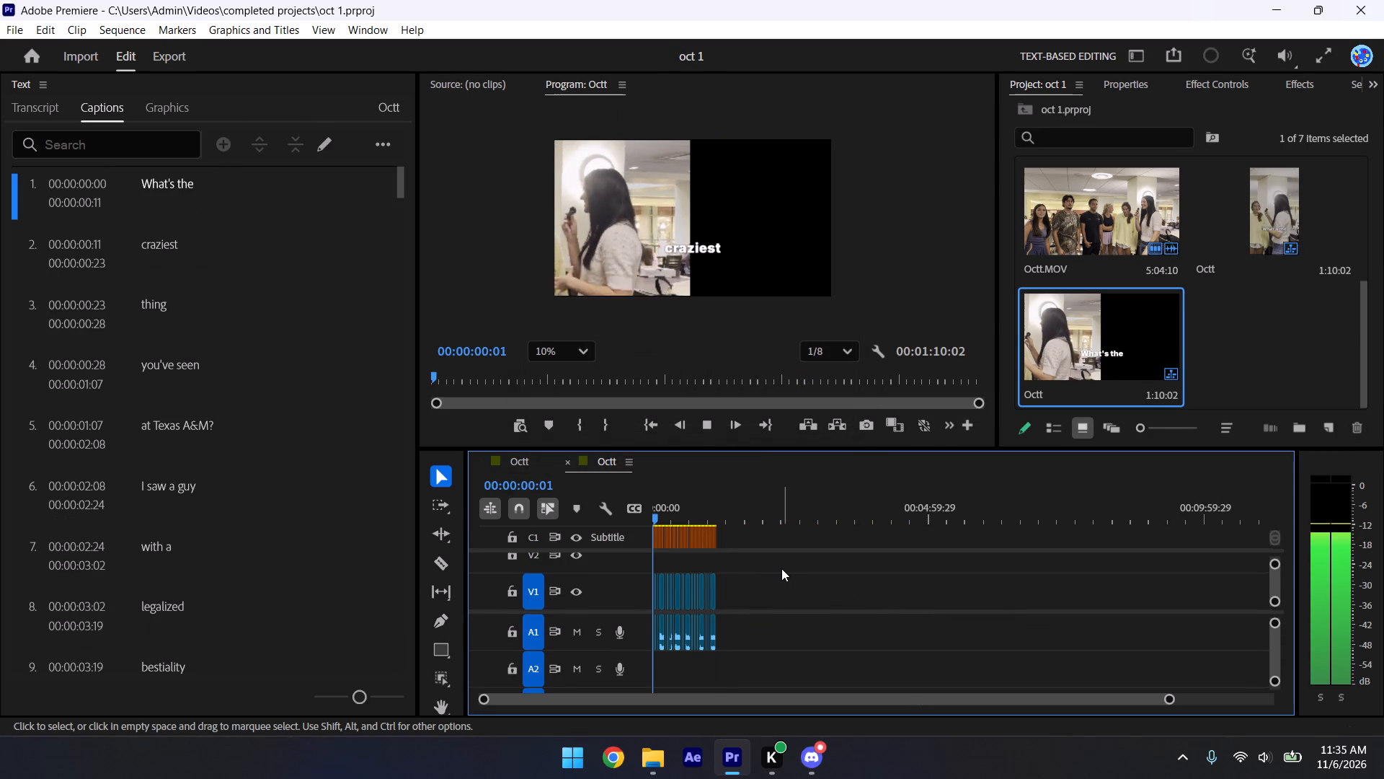
{"action": "key", "text": "space"}
{"action": "left_click", "coordinate": [871, 249]}
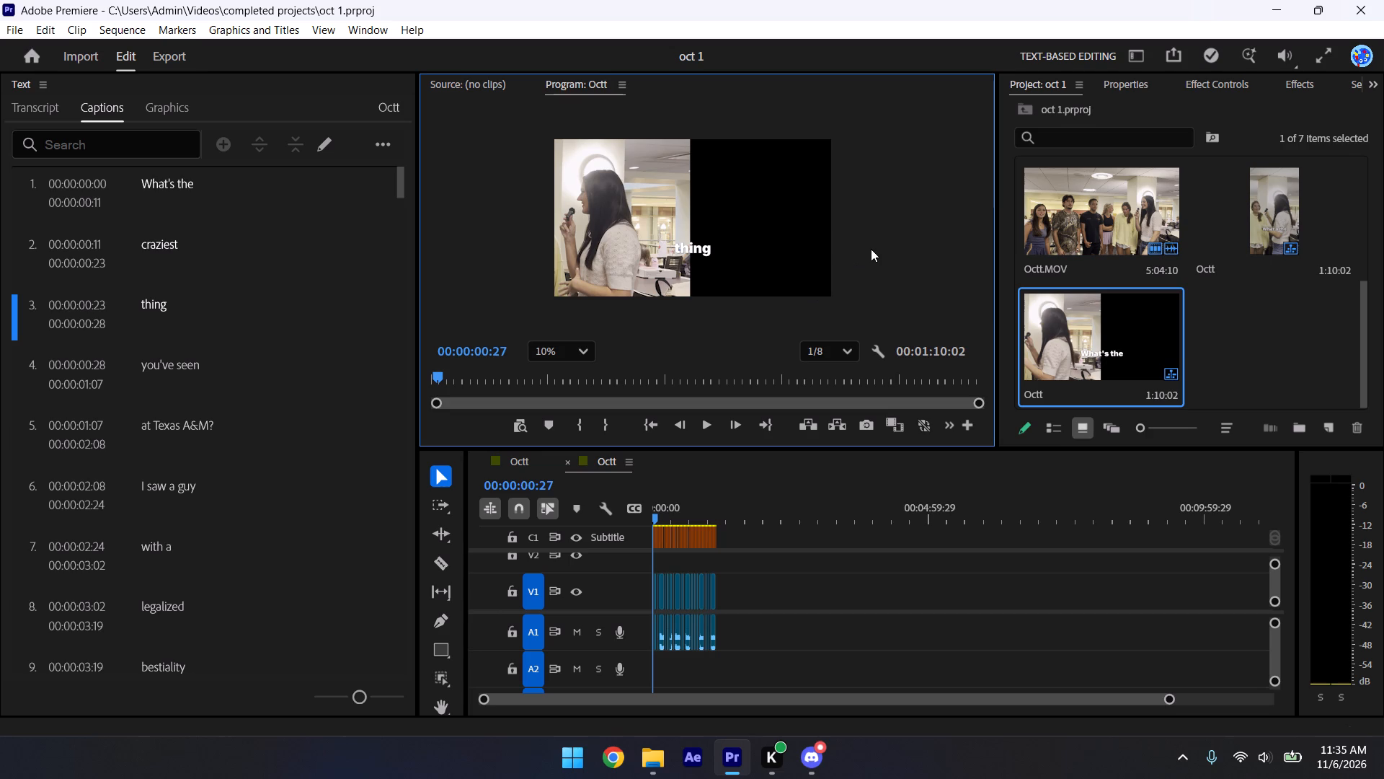
Change the new sequence's frame size to 2160 horizontal by 3840 vertical, save the project, and play the opening.
{"action": "left_click", "coordinate": [128, 32]}
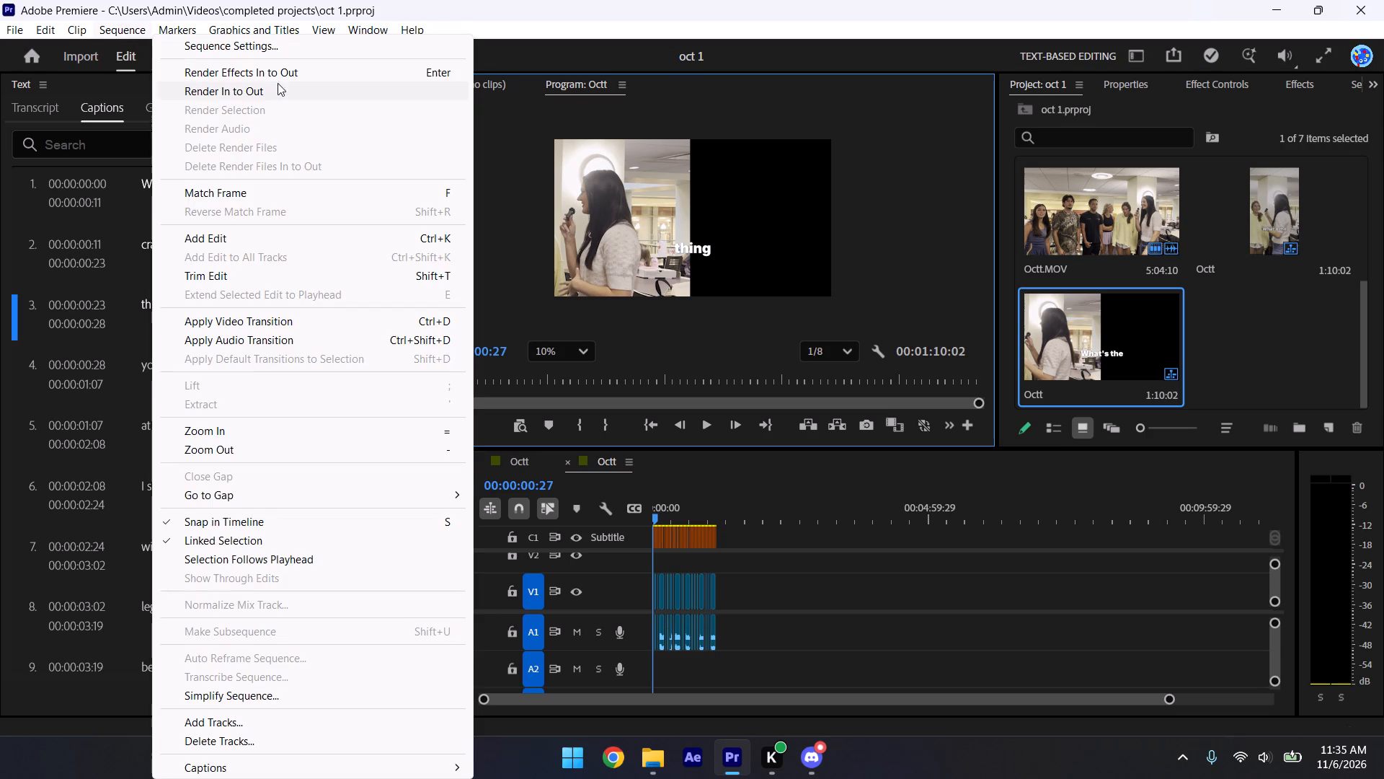
{"action": "left_click", "coordinate": [296, 53]}
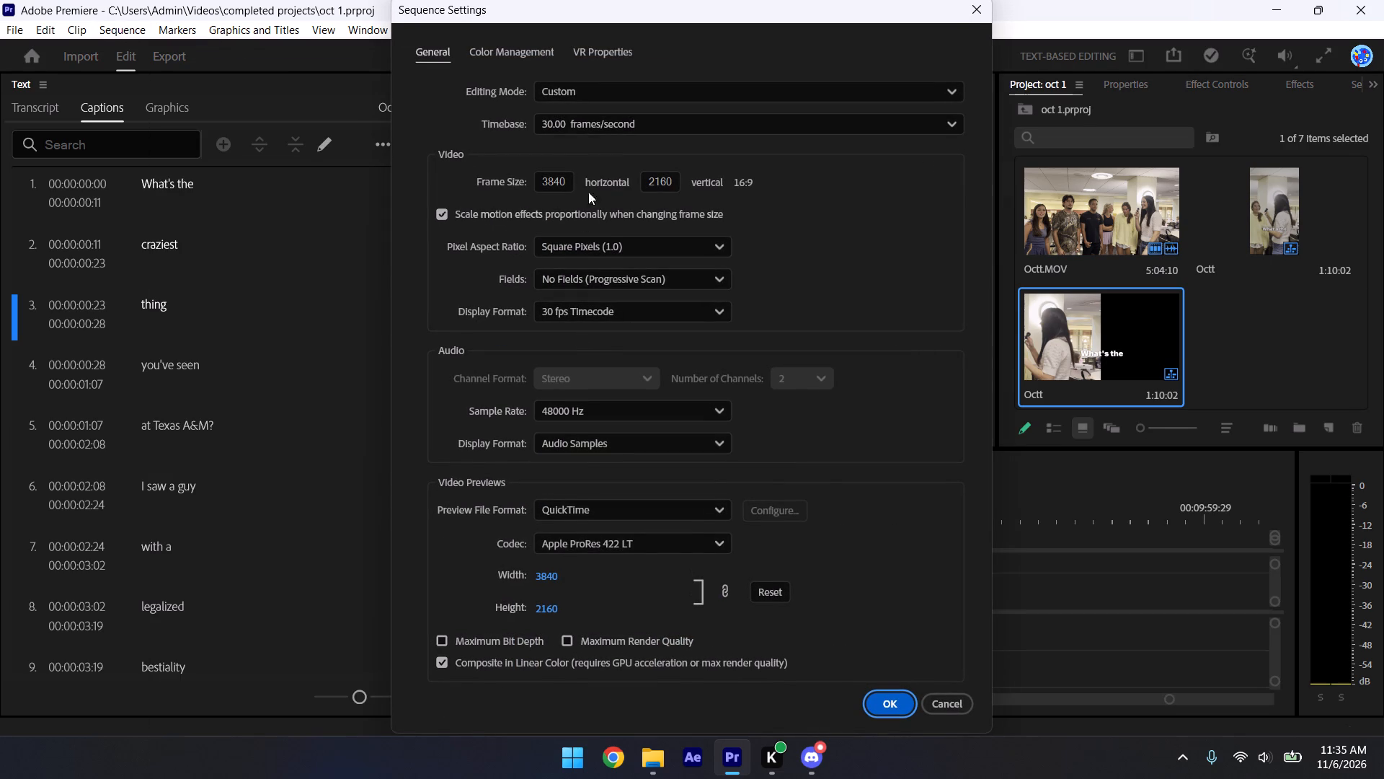
{"action": "left_click_drag", "start_coordinate": [564, 187], "coordinate": [465, 191]}
{"action": "key", "text": "ctrl+c"}
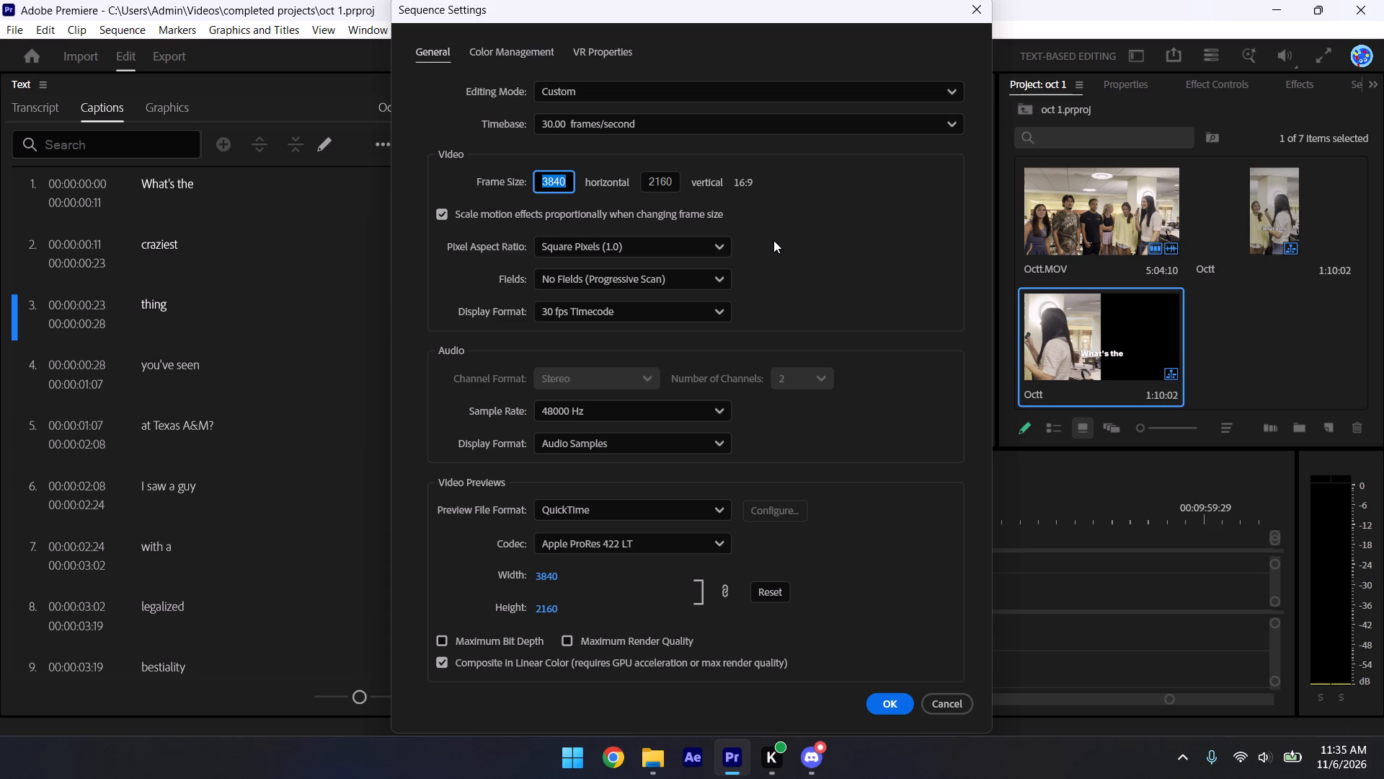
{"action": "type", "text": "21"}
{"action": "type", "text": "60"}
{"action": "left_click_drag", "start_coordinate": [668, 181], "coordinate": [465, 207]}
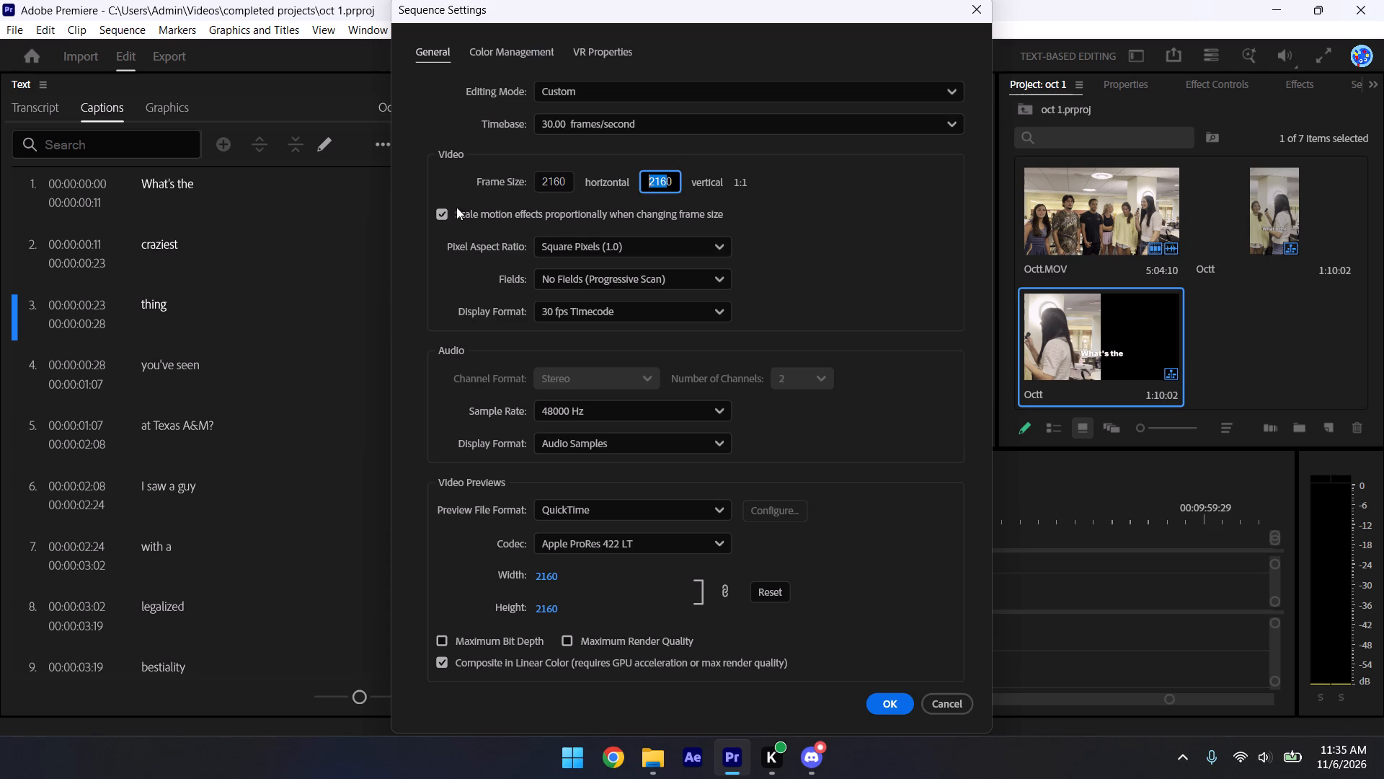
{"action": "key", "text": "ctrl+v"}
{"action": "key", "text": "Right"}
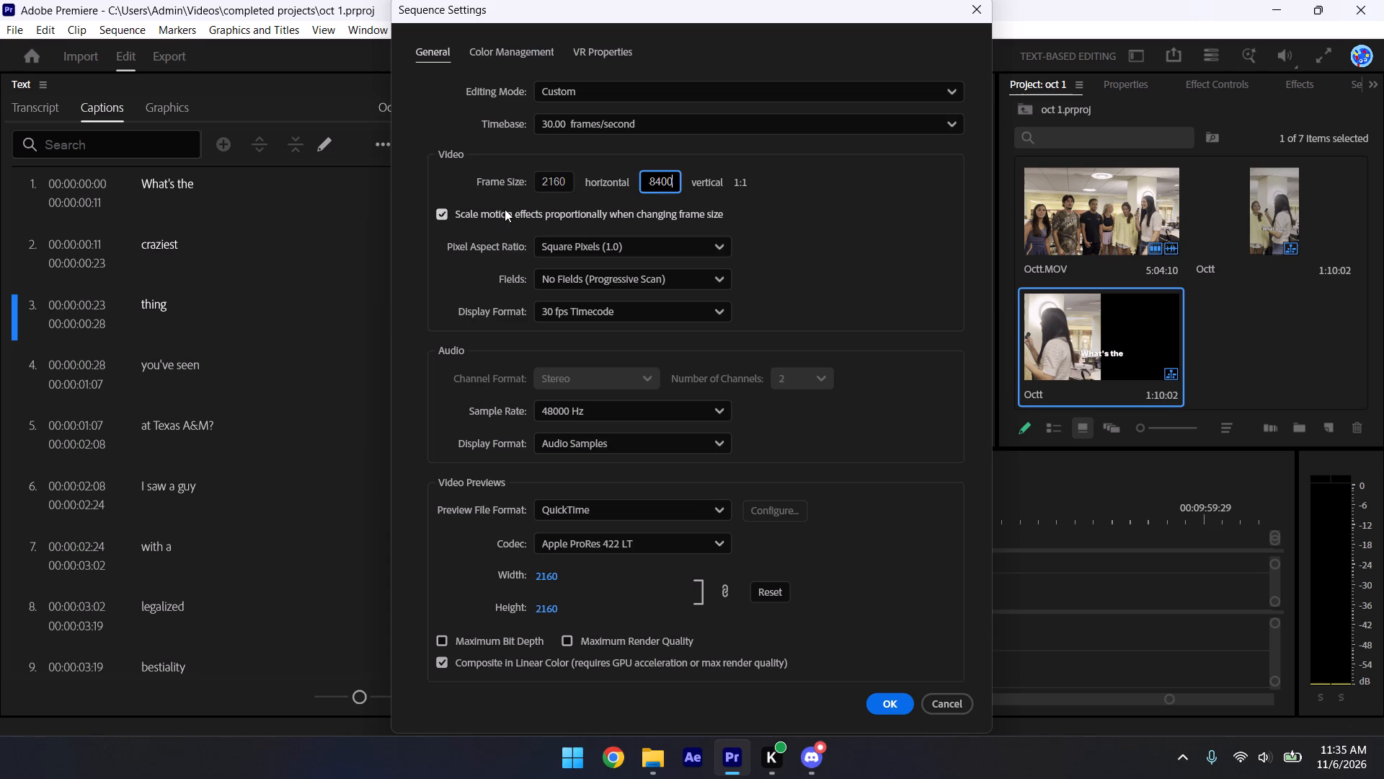
{"action": "key", "text": "BackSpace"}
{"action": "left_click", "coordinate": [900, 697]}
{"action": "left_click", "coordinate": [797, 450]}
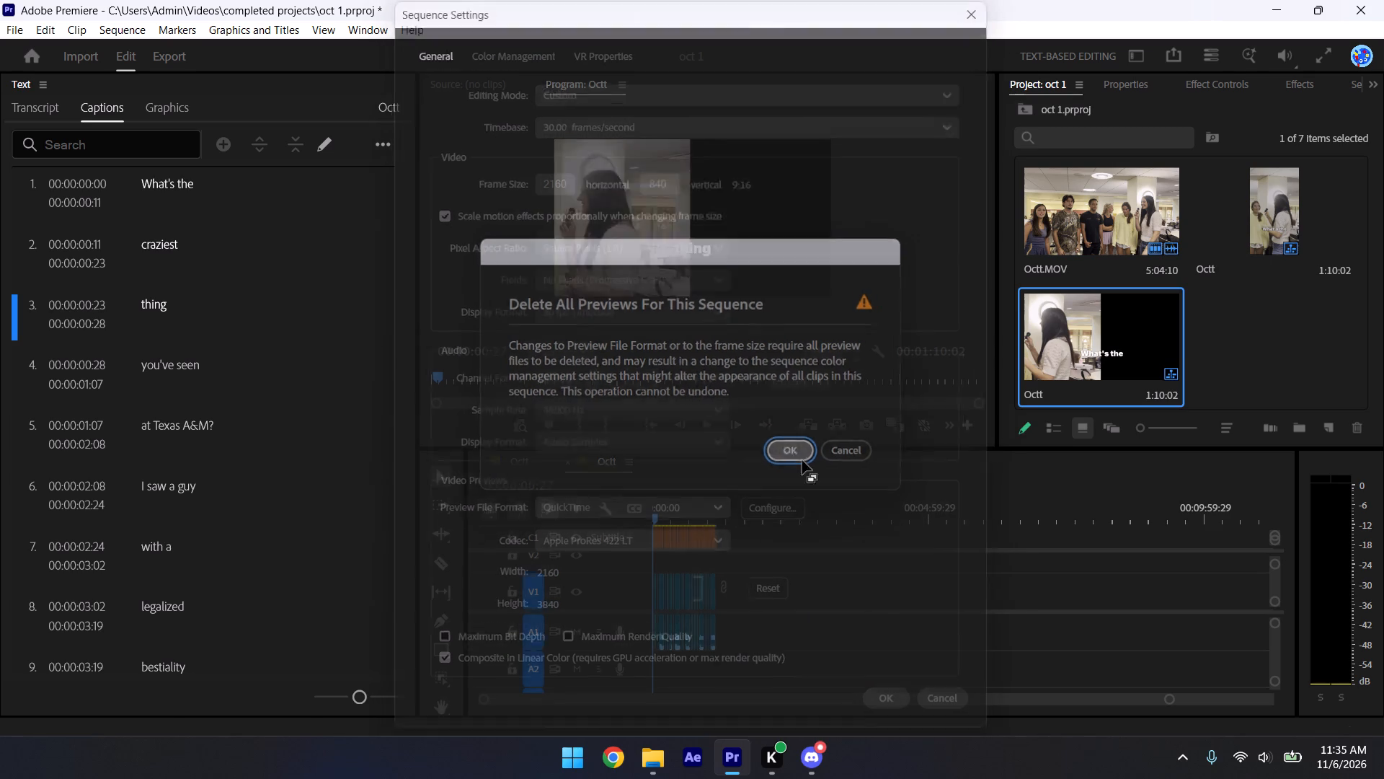
{"action": "left_click", "coordinate": [910, 632]}
{"action": "key", "text": "ctrl+s"}
{"action": "left_click_drag", "start_coordinate": [688, 491], "coordinate": [476, 525]}
{"action": "key", "text": "space"}
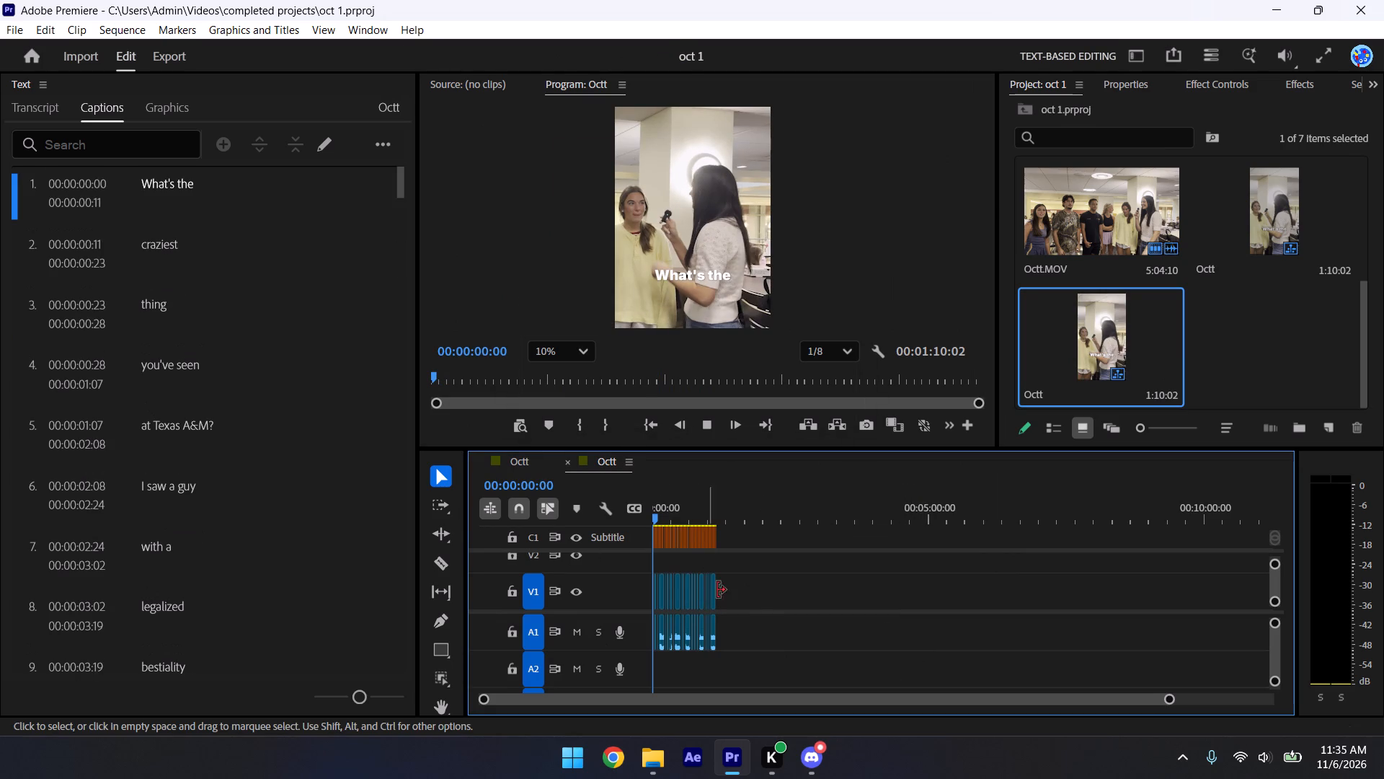
{"action": "key", "text": "space"}
Select all captions in the new sequence and bring up their appearance settings.
{"action": "left_click_drag", "start_coordinate": [768, 535], "coordinate": [544, 529]}
{"action": "left_click", "coordinate": [1139, 76]}
{"action": "scroll", "coordinate": [1287, 405], "scroll_direction": "down", "scroll_amount": 5}
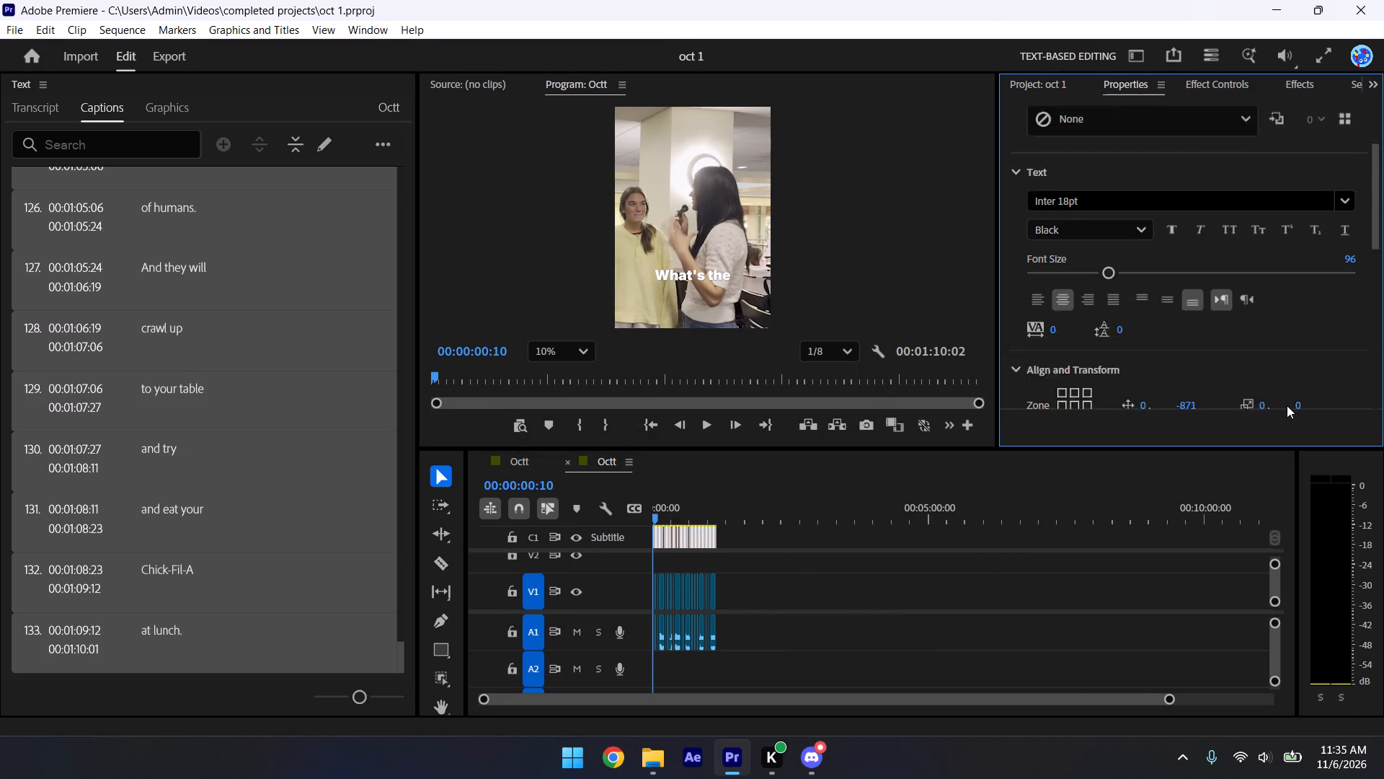
{"action": "scroll", "coordinate": [1287, 405], "scroll_direction": "down", "scroll_amount": 5}
{"action": "scroll", "coordinate": [1292, 253], "scroll_direction": "down", "scroll_amount": 4}
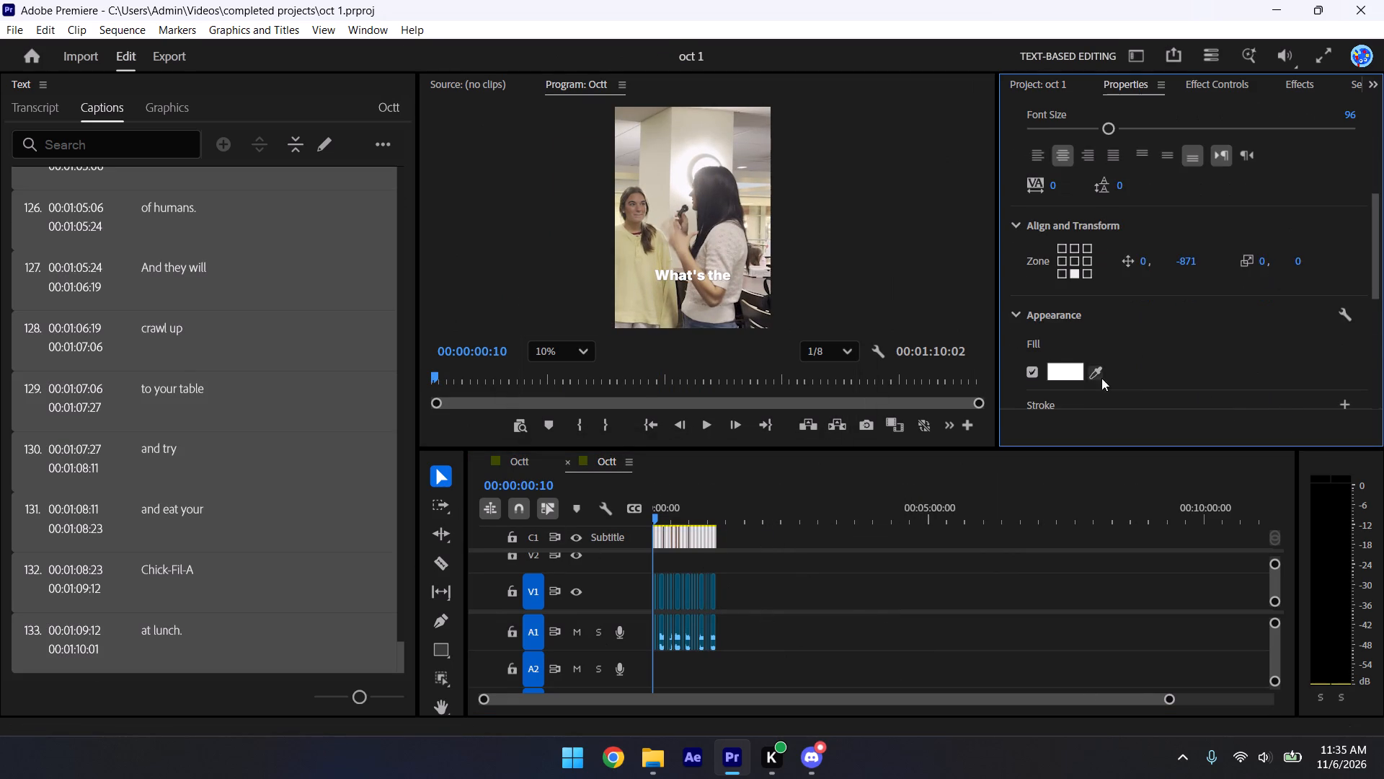
Turn on the stroke for all selected captions and set its color to solid black, 000000.
{"action": "scroll", "coordinate": [1162, 352], "scroll_direction": "down", "scroll_amount": 10}
{"action": "left_click", "coordinate": [1034, 250]}
{"action": "left_click", "coordinate": [1065, 253]}
{"action": "left_click_drag", "start_coordinate": [629, 325], "coordinate": [851, 155]}
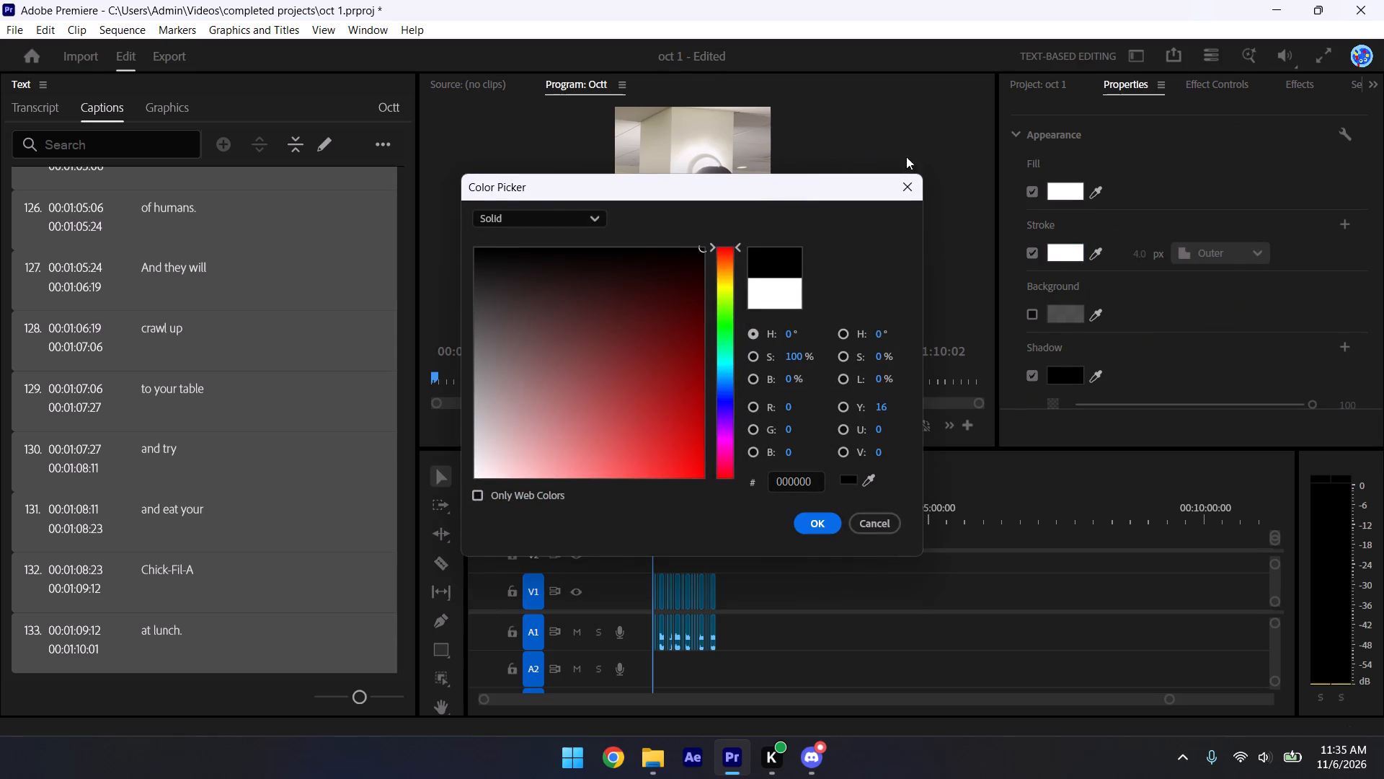
{"action": "left_click", "coordinate": [823, 522]}
{"action": "scroll", "coordinate": [740, 273], "scroll_direction": "up", "scroll_amount": 15}
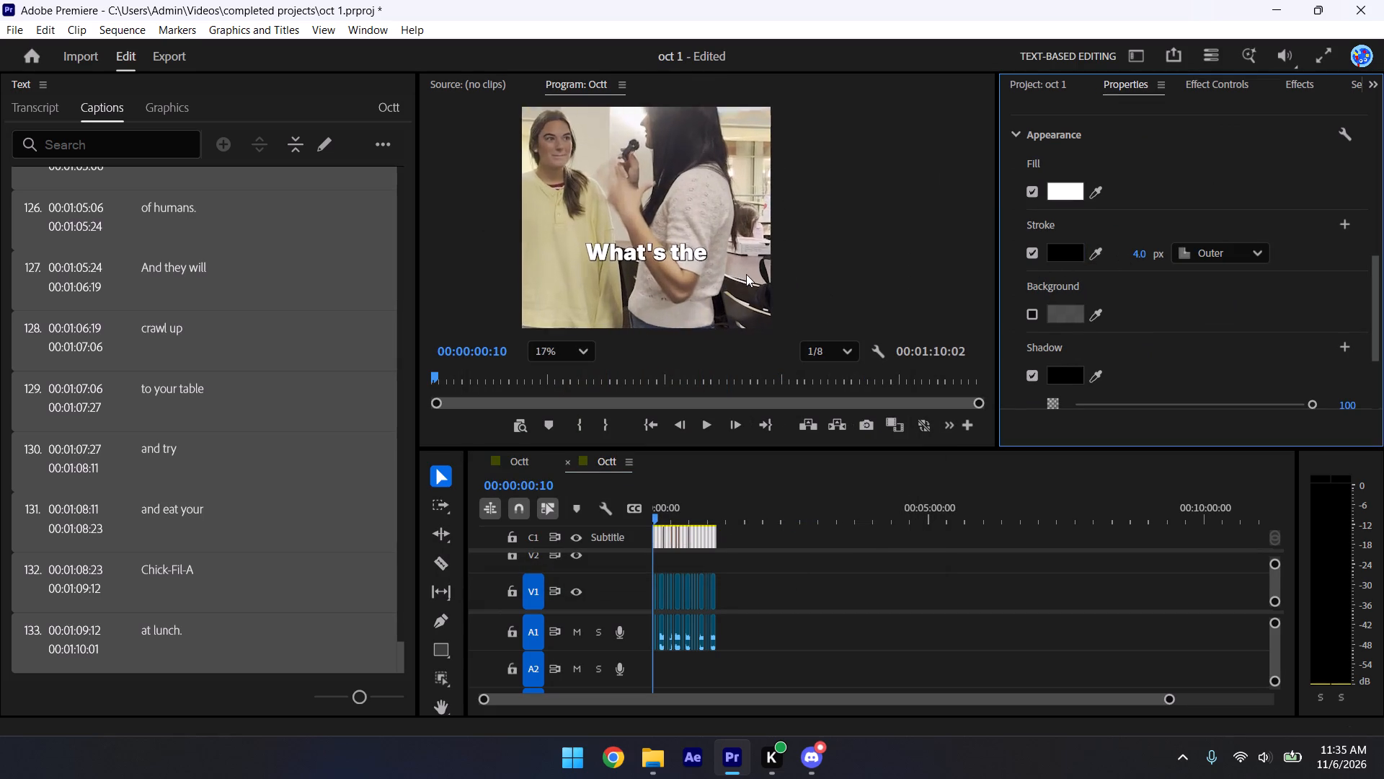
{"action": "scroll", "coordinate": [746, 274], "scroll_direction": "up", "scroll_amount": 3}
{"action": "scroll", "coordinate": [815, 265], "scroll_direction": "up", "scroll_amount": 2}
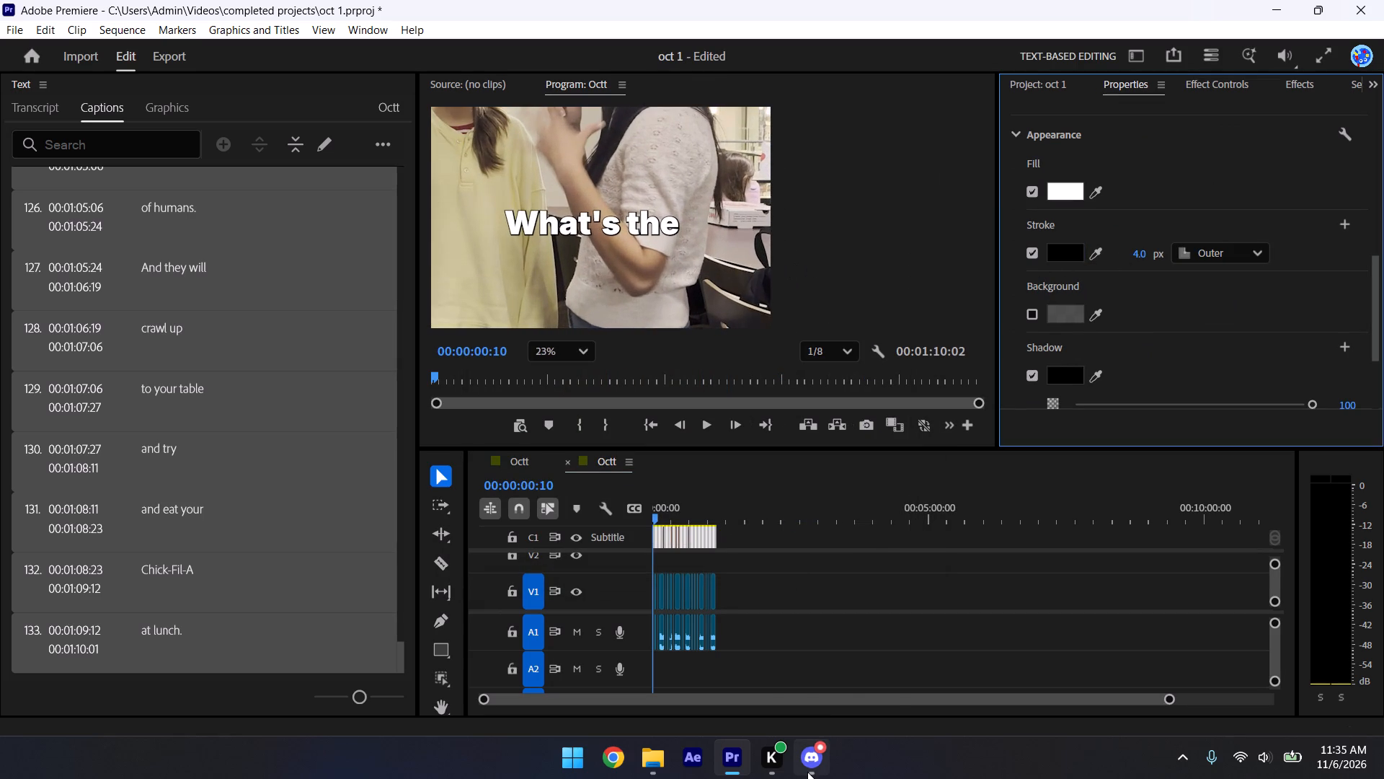
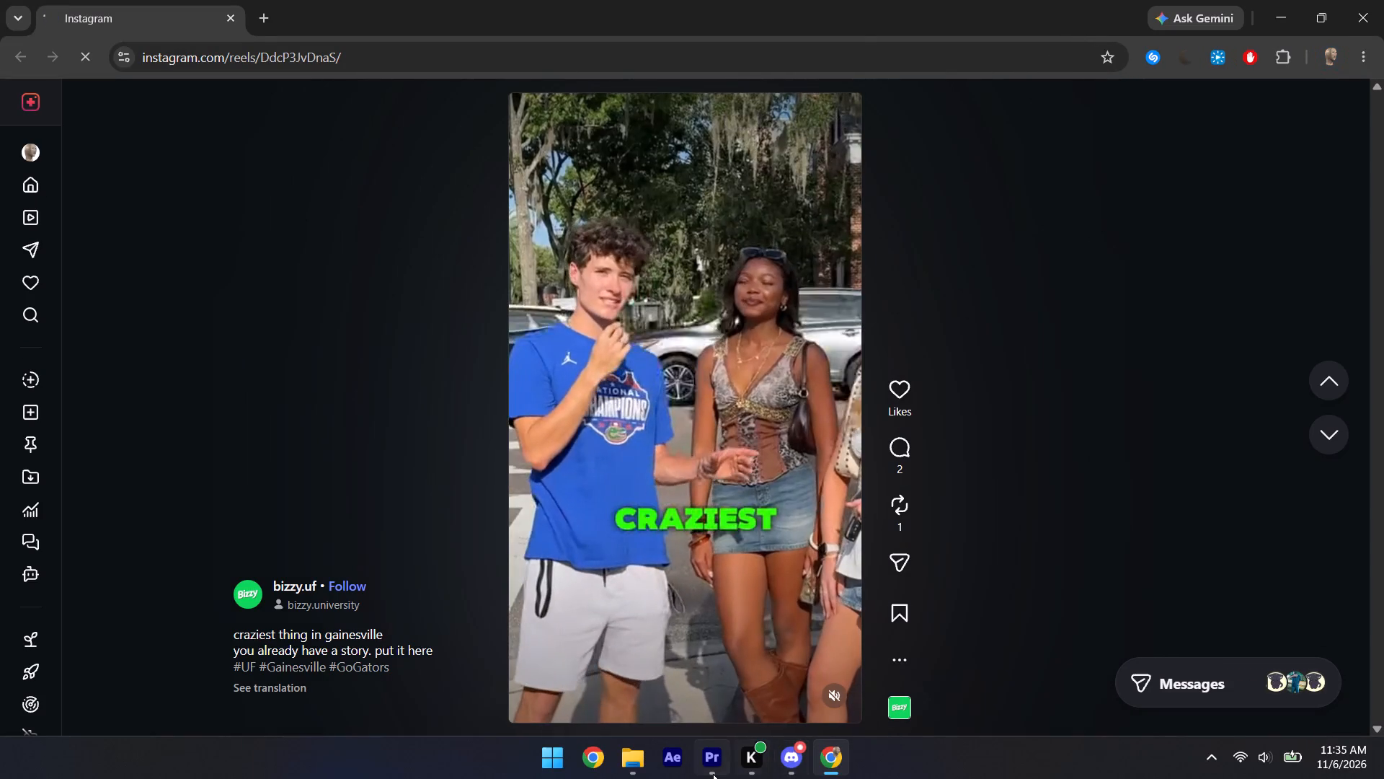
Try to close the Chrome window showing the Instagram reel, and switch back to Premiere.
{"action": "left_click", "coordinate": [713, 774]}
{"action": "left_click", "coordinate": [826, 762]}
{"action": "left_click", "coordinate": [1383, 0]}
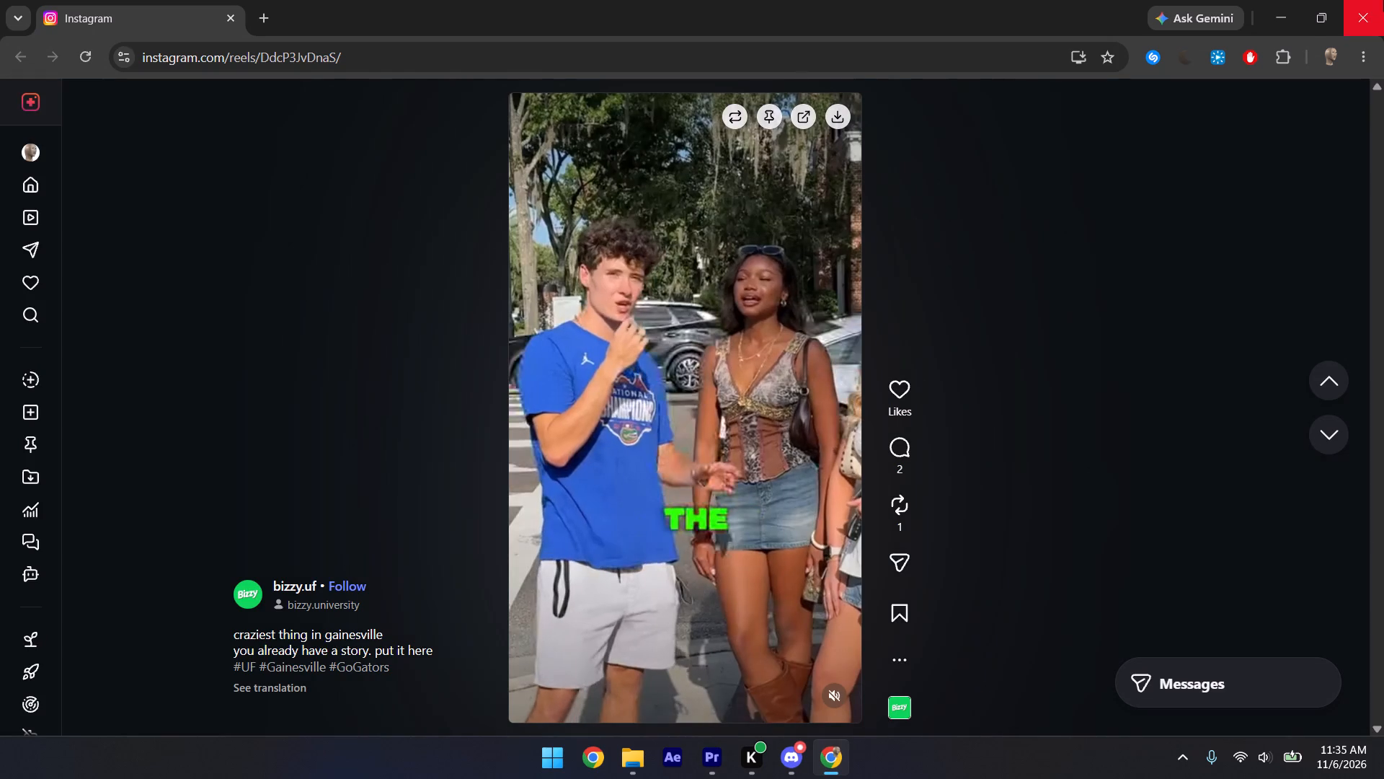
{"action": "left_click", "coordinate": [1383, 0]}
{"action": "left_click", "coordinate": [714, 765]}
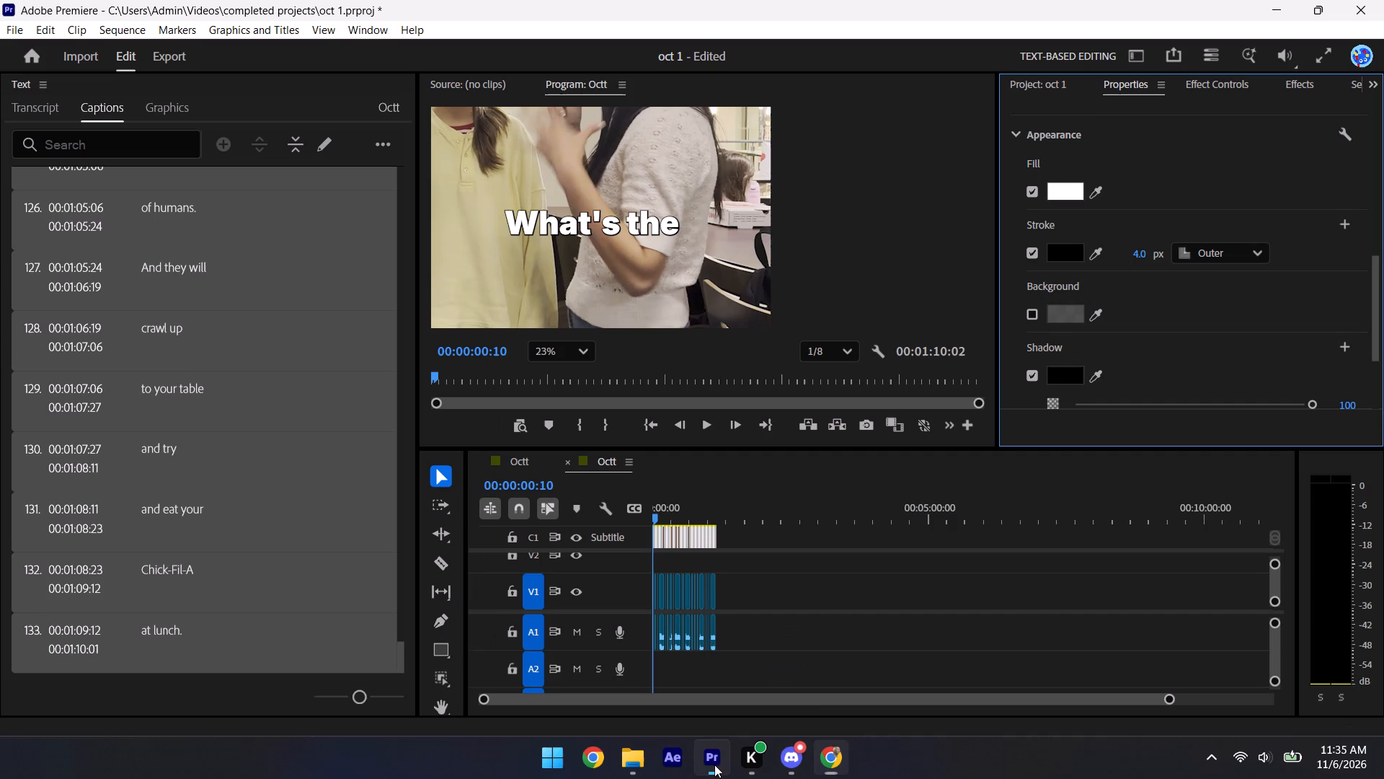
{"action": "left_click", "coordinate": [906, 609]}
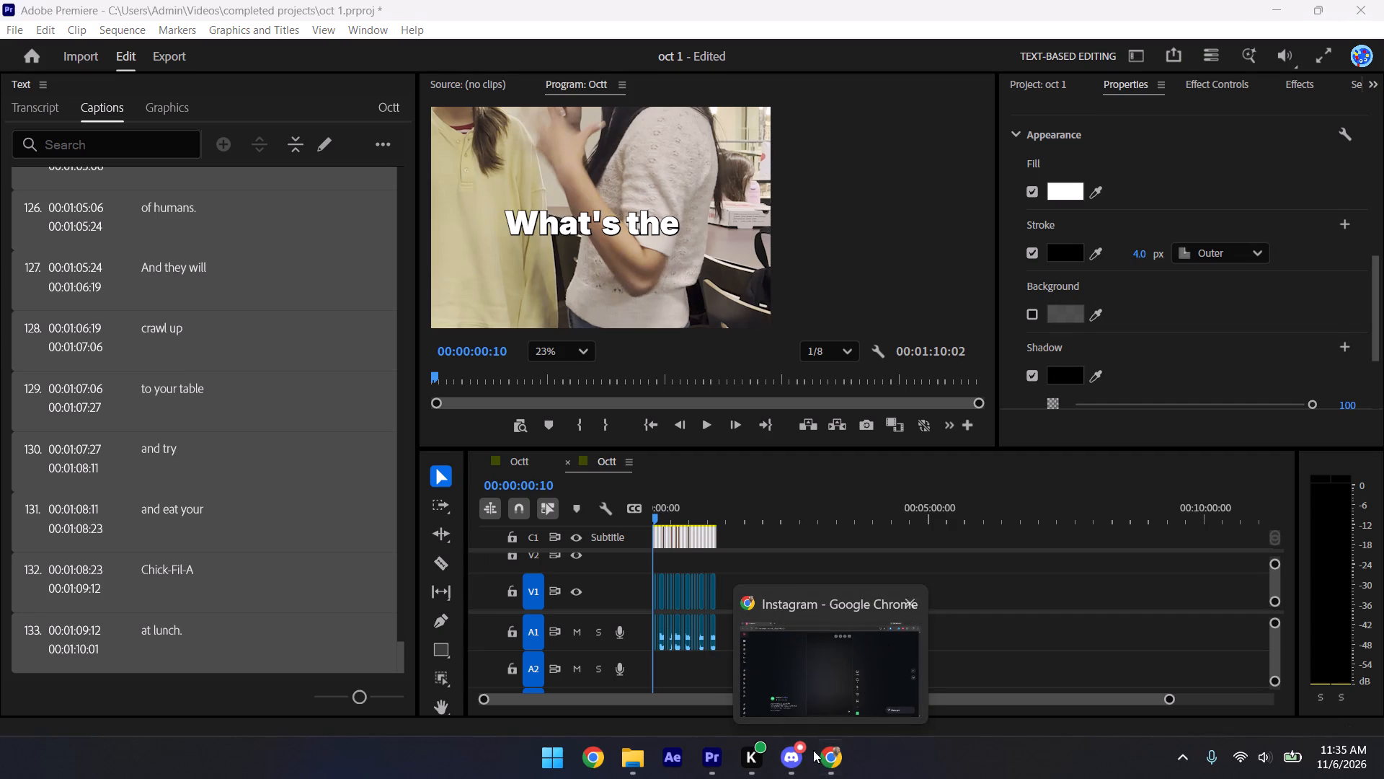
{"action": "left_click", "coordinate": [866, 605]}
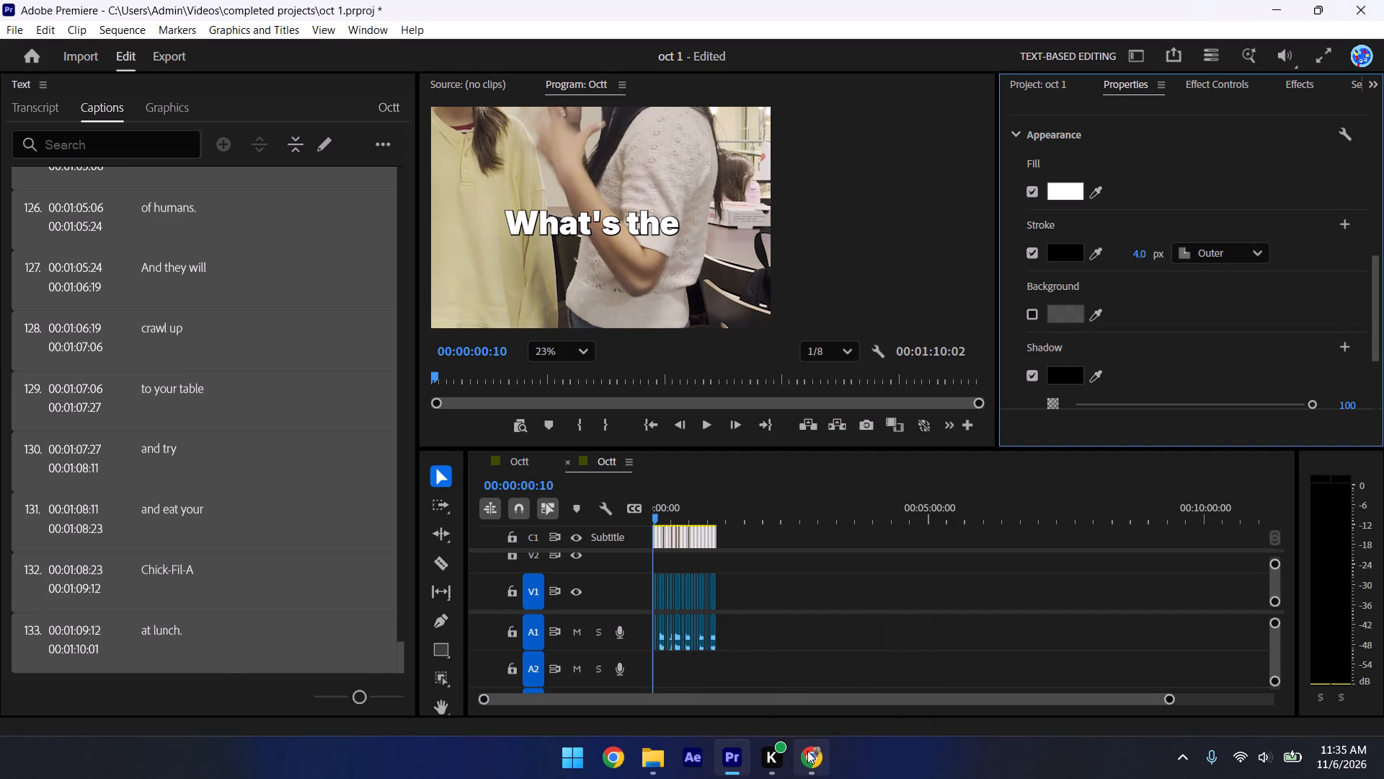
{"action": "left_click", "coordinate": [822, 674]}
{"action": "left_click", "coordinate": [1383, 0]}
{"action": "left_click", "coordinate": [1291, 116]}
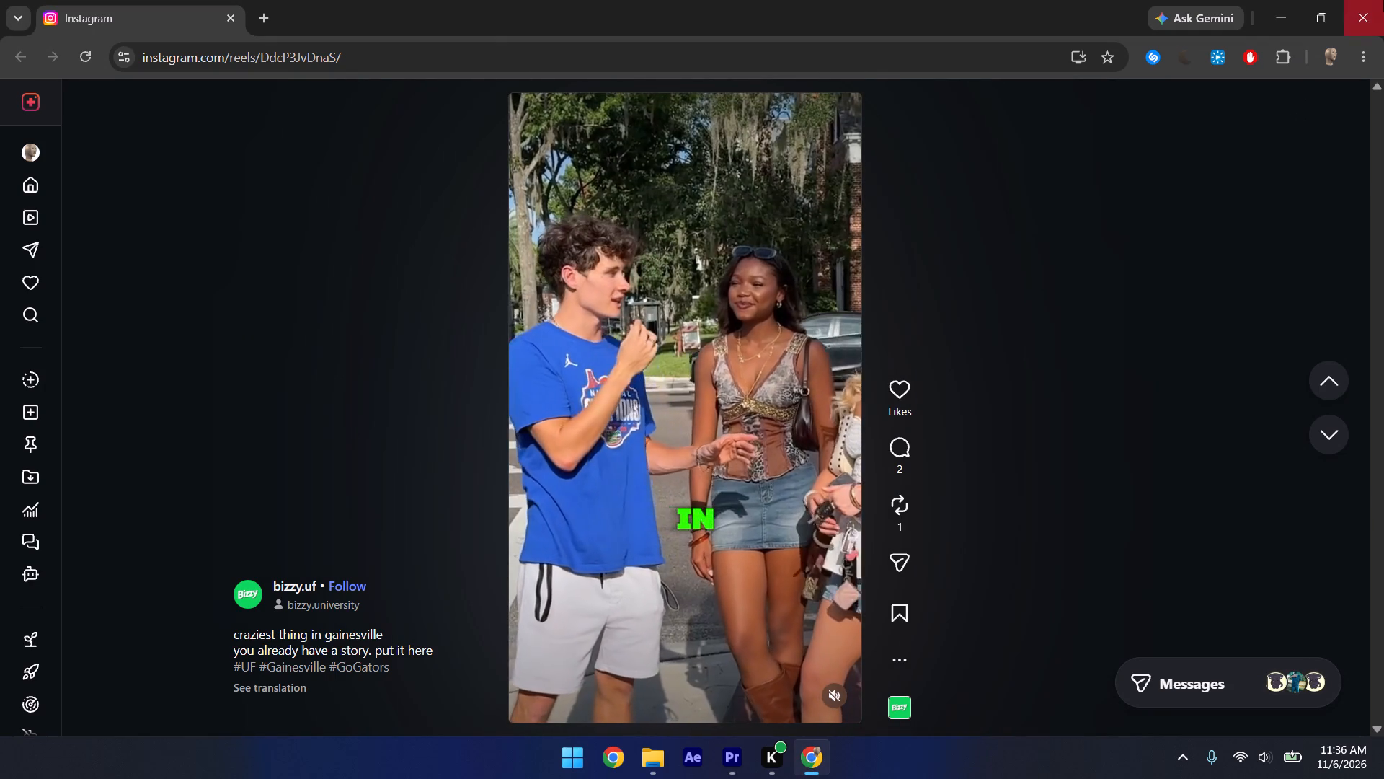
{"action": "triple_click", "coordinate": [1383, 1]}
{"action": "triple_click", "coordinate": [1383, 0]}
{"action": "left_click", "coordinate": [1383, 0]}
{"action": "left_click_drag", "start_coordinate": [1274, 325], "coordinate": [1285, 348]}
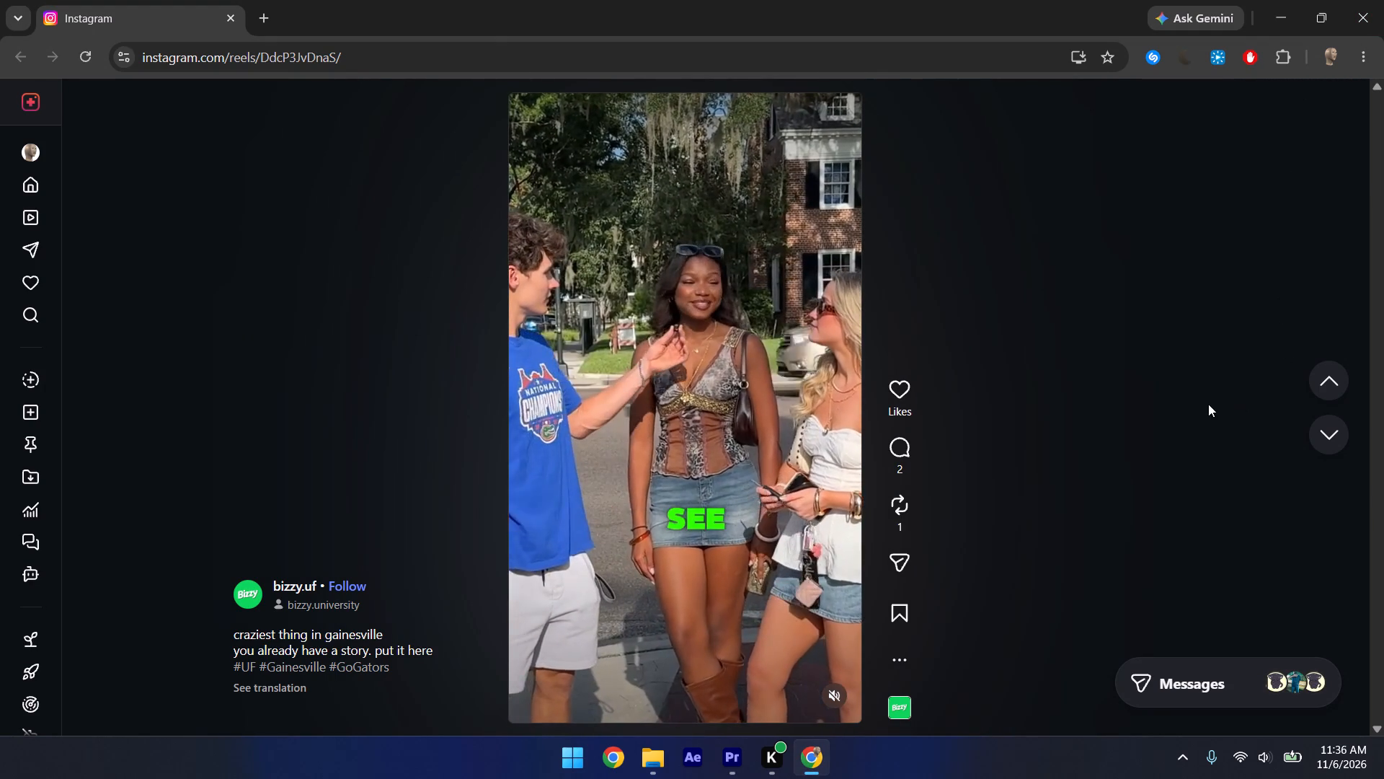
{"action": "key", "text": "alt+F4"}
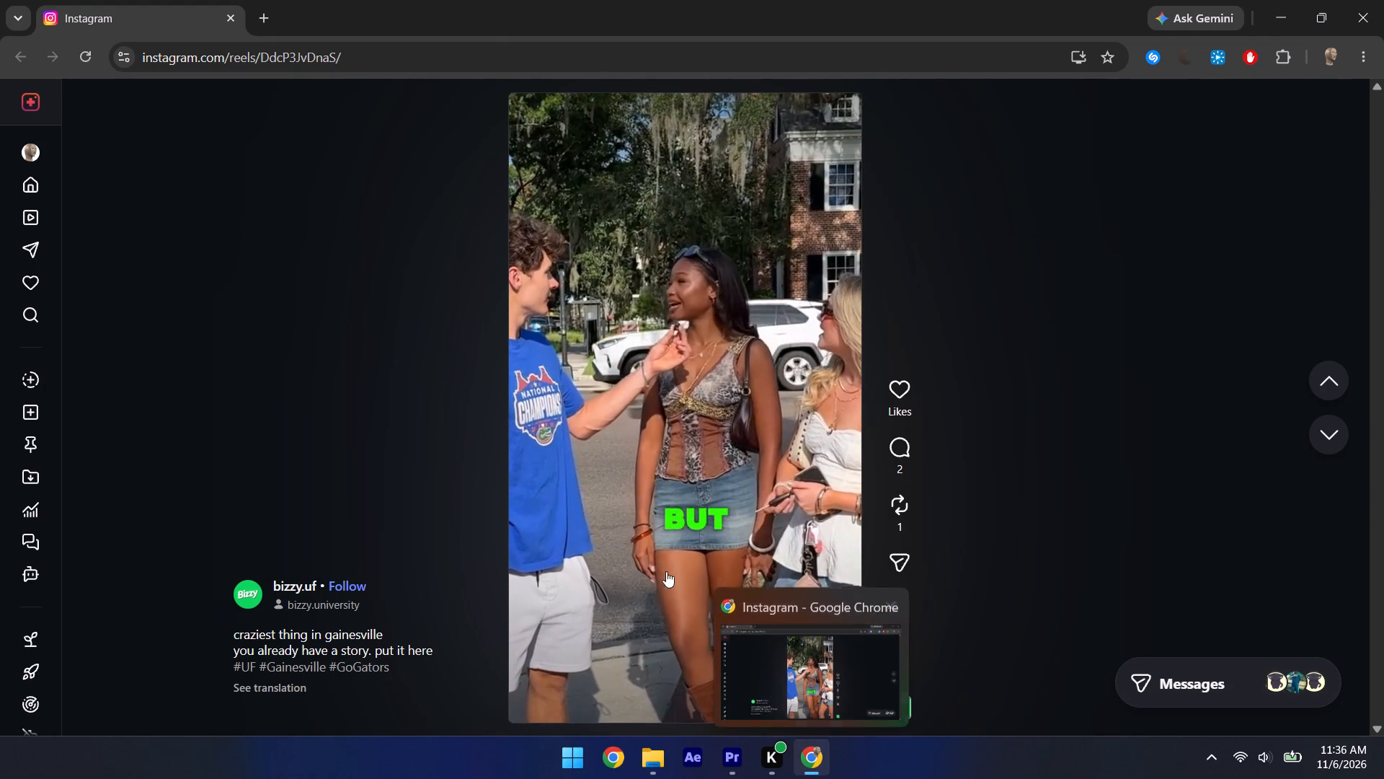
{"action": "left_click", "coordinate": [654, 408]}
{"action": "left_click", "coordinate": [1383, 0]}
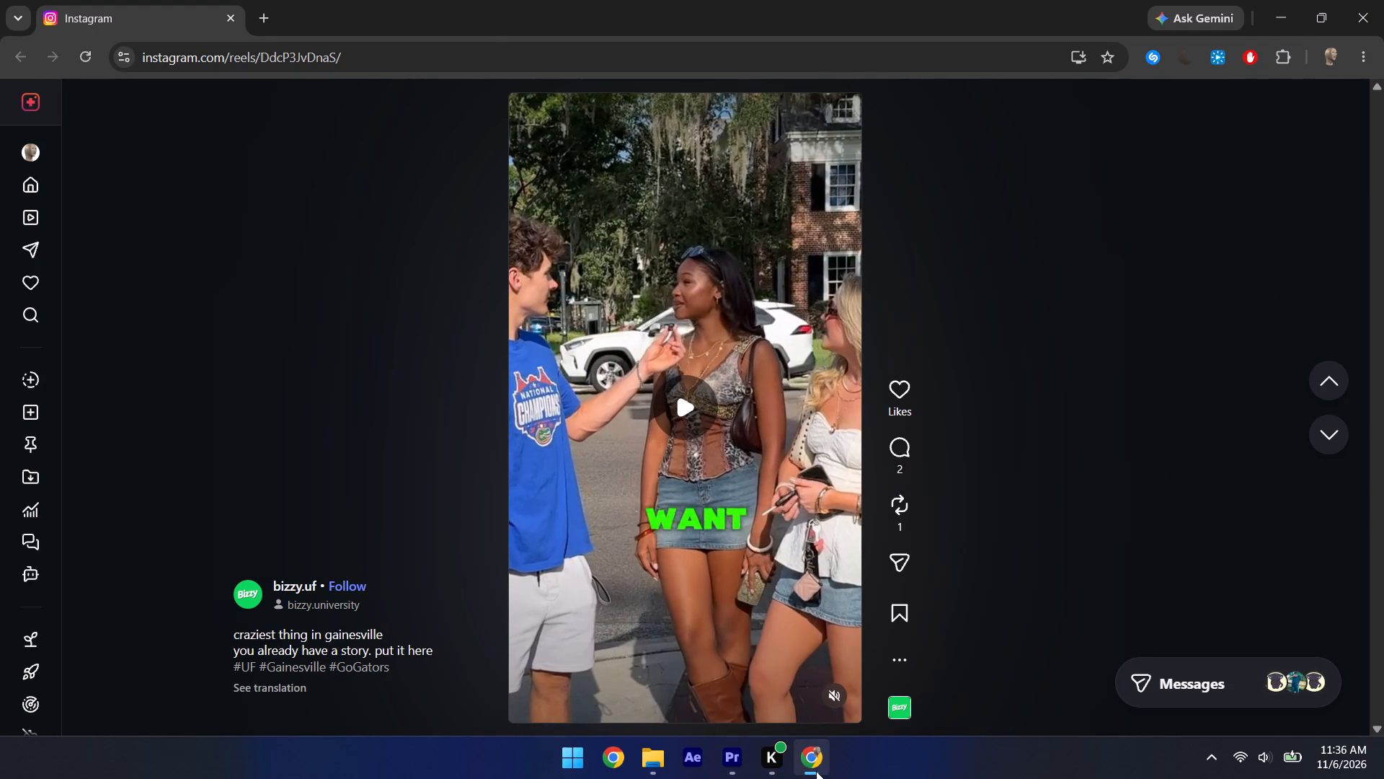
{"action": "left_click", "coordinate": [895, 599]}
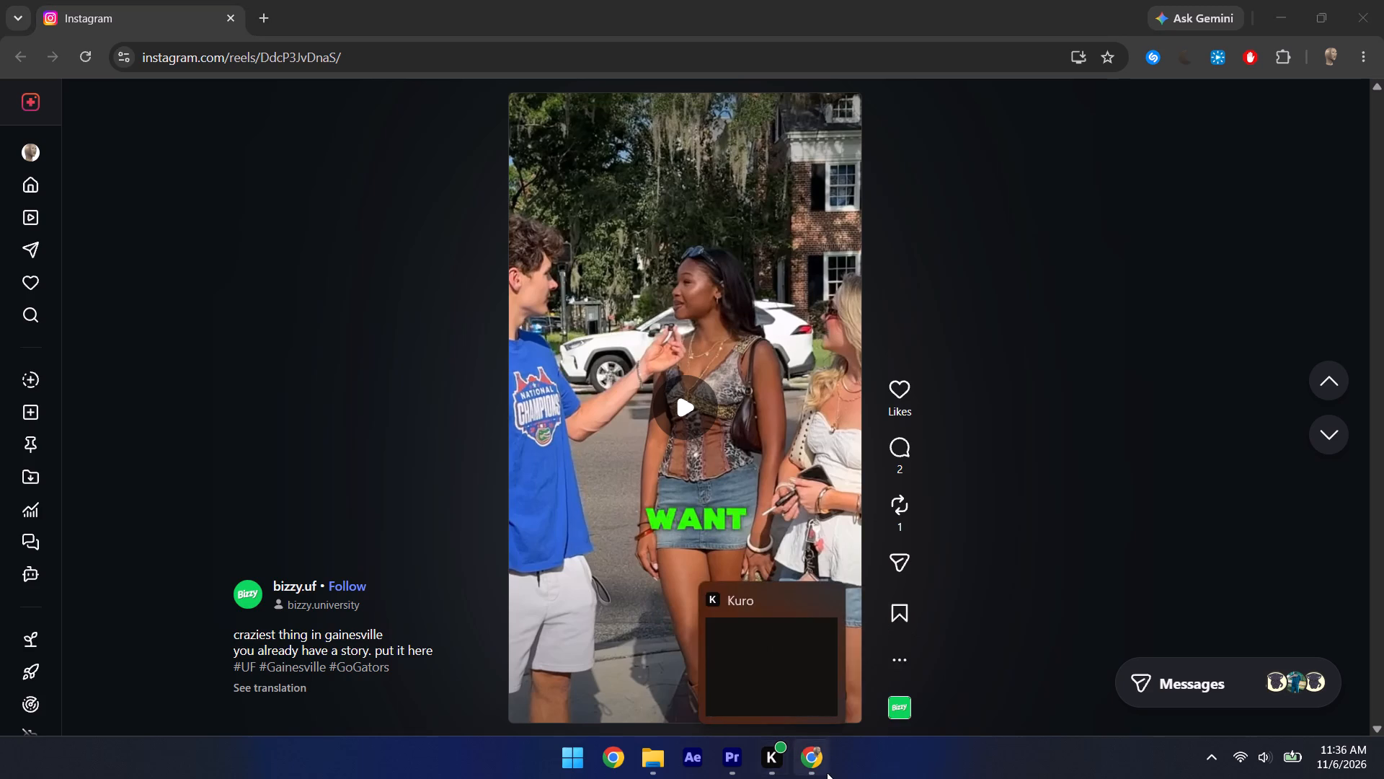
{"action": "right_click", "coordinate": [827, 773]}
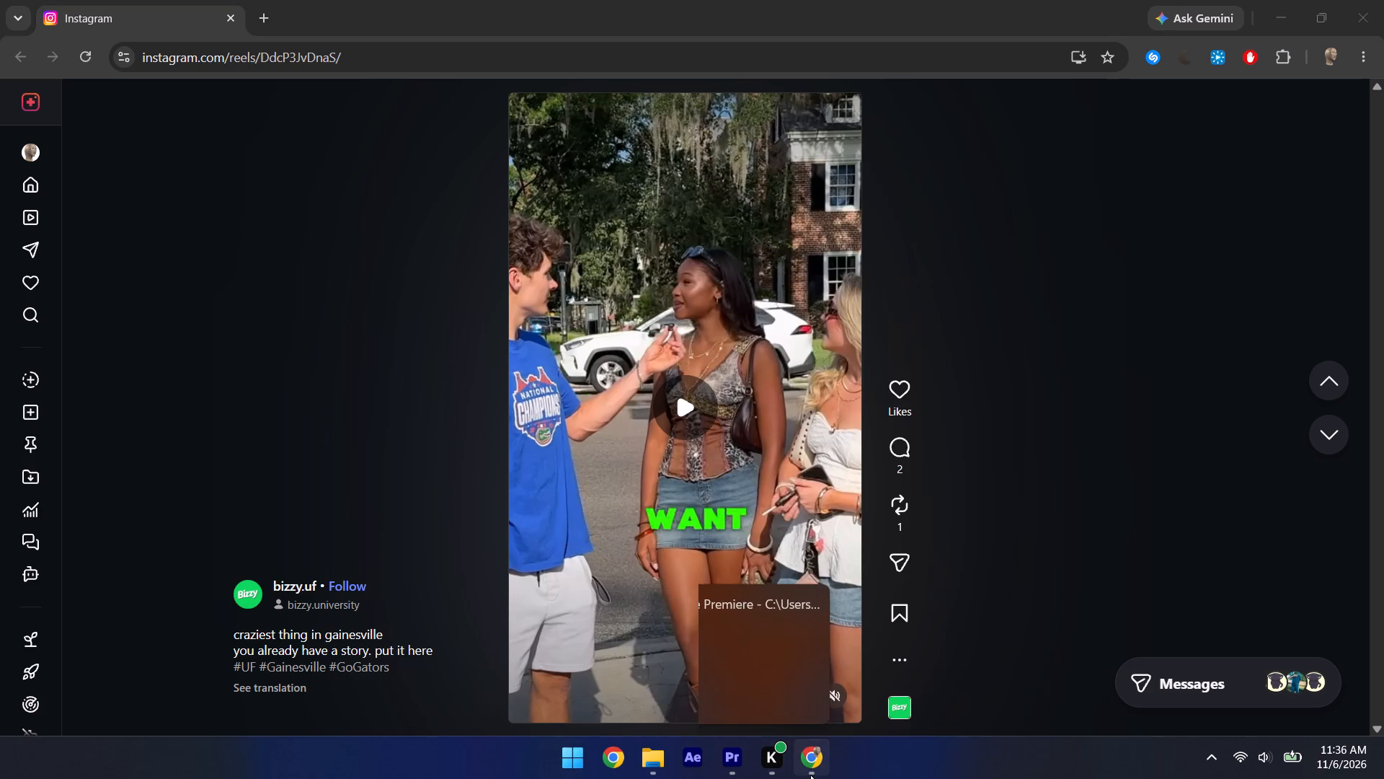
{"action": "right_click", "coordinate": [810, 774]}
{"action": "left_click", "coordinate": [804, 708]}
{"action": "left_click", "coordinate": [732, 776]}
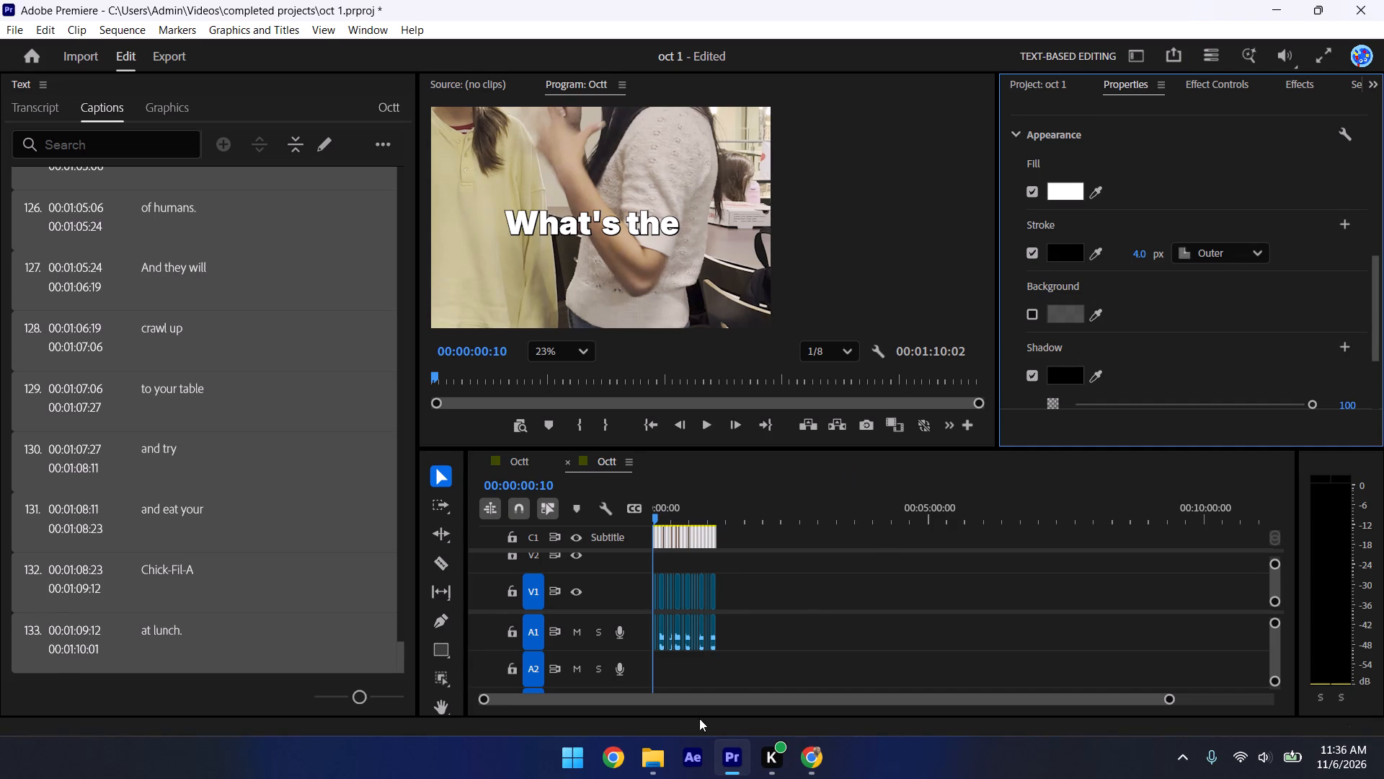
Deselect the captions, save the project, and briefly play the opening of the sequence.
{"action": "left_click", "coordinate": [870, 544]}
{"action": "key", "text": "ctrl+s"}
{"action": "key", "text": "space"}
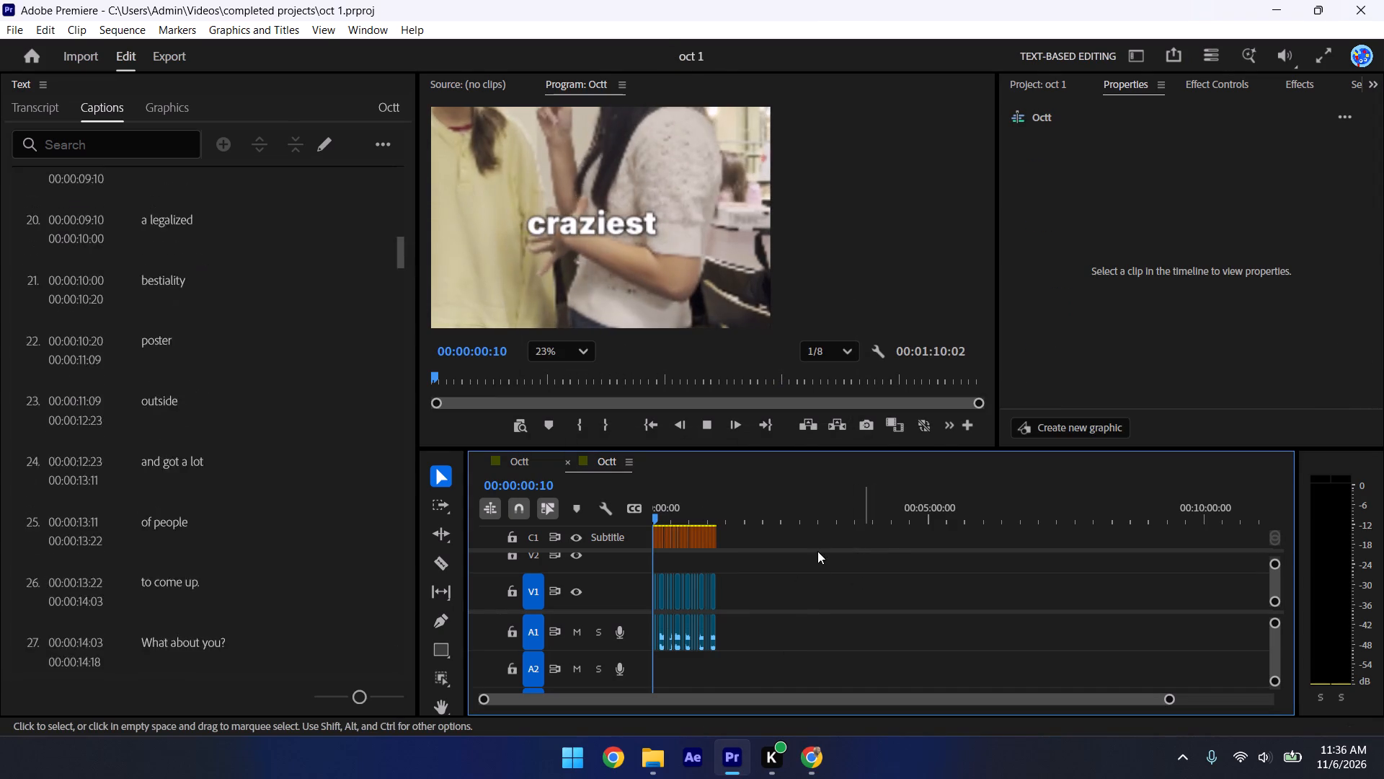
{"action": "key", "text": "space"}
Select all captions from the start of the sequence and raise their shadow blur to the maximum.
{"action": "left_click_drag", "start_coordinate": [670, 510], "coordinate": [564, 521]}
{"action": "left_click_drag", "start_coordinate": [749, 529], "coordinate": [502, 531]}
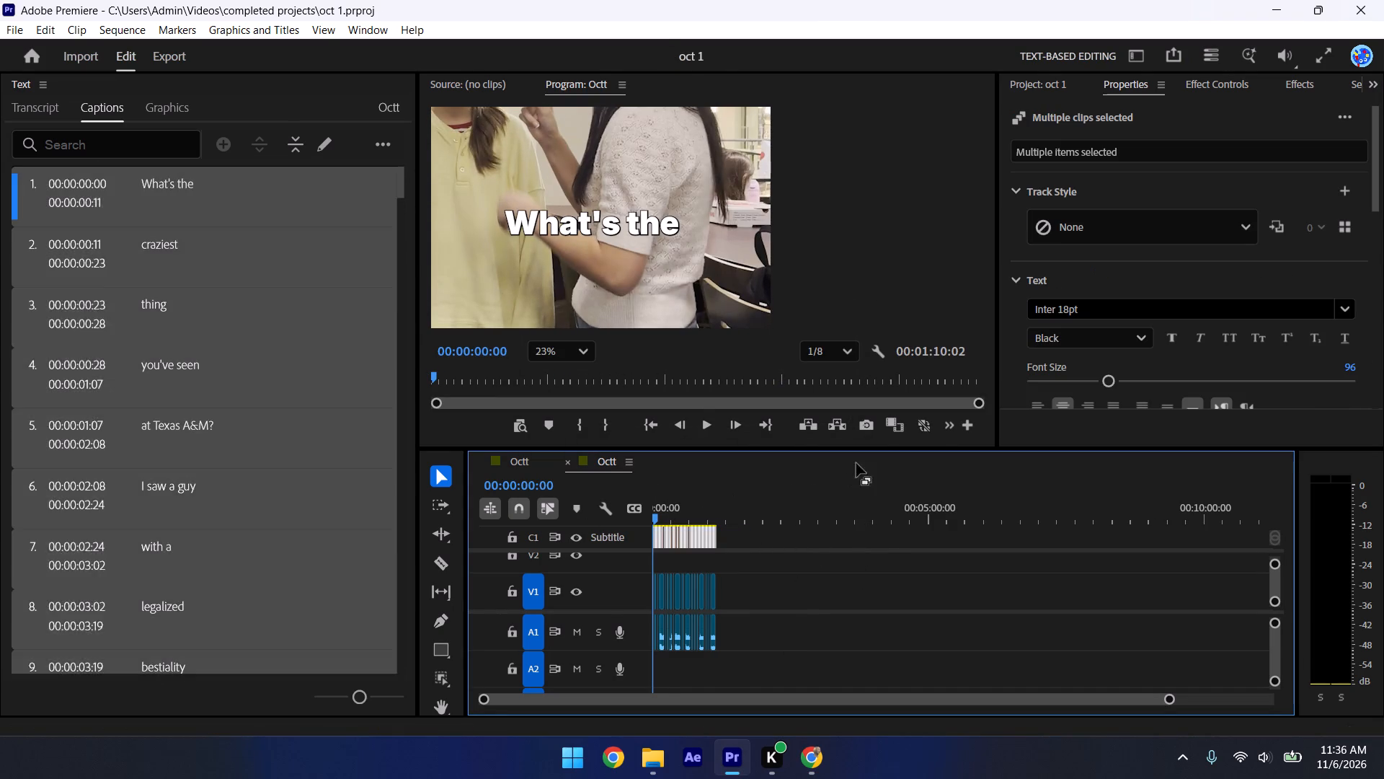
{"action": "scroll", "coordinate": [1303, 398], "scroll_direction": "down", "scroll_amount": 20}
{"action": "scroll", "coordinate": [1301, 324], "scroll_direction": "down", "scroll_amount": 4}
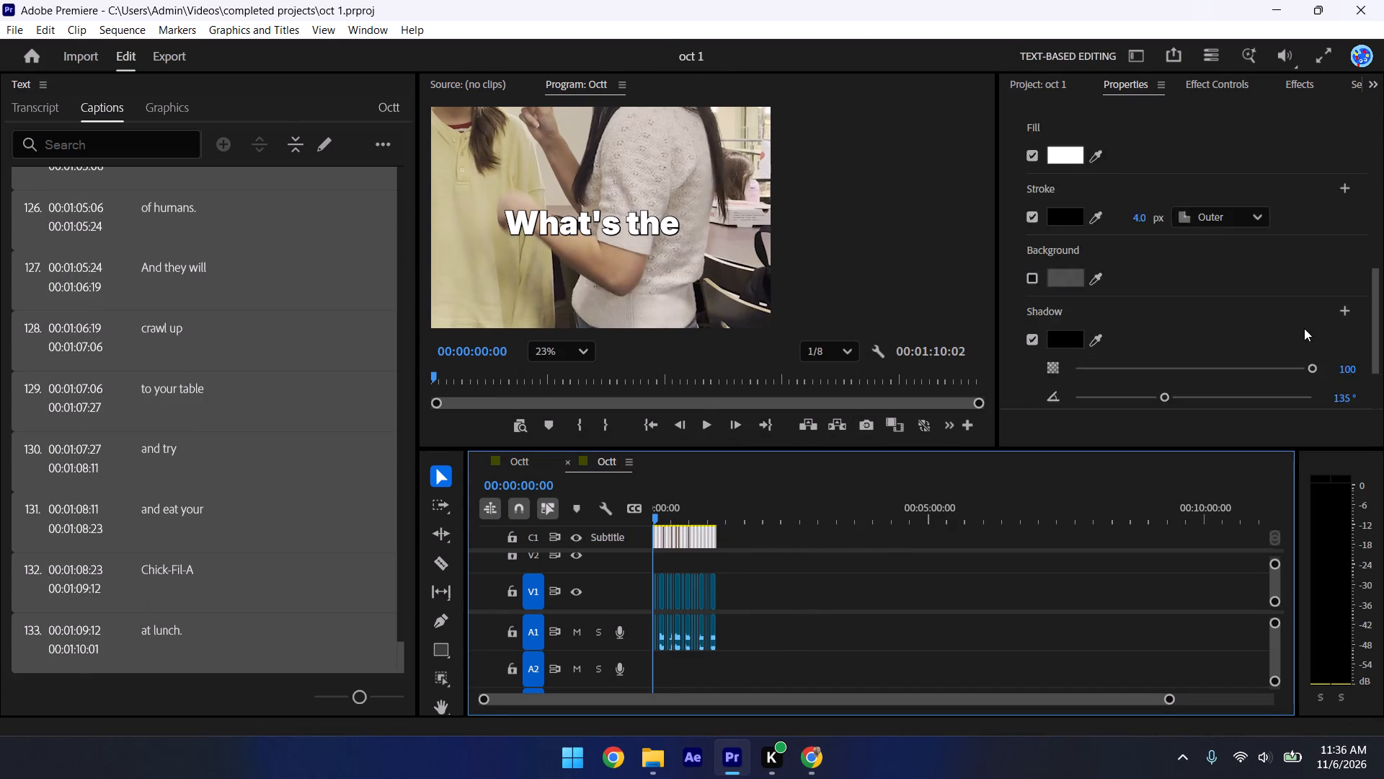
{"action": "scroll", "coordinate": [1304, 328], "scroll_direction": "down", "scroll_amount": 4}
{"action": "scroll", "coordinate": [1262, 245], "scroll_direction": "down", "scroll_amount": 10}
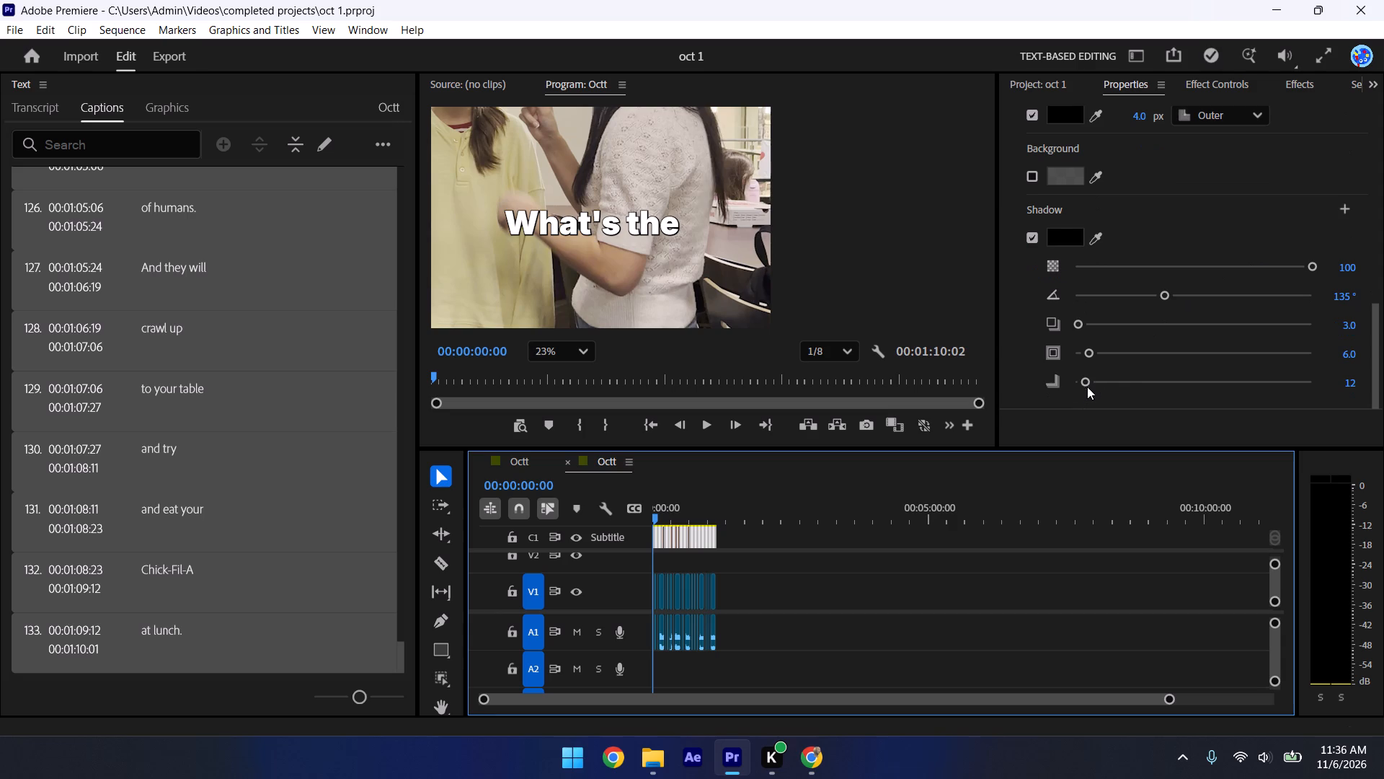
{"action": "left_click_drag", "start_coordinate": [1085, 381], "coordinate": [1383, 384]}
Play the opening to check the caption shadow, with the program monitor zoom set to Fit.
{"action": "left_click", "coordinate": [771, 571]}
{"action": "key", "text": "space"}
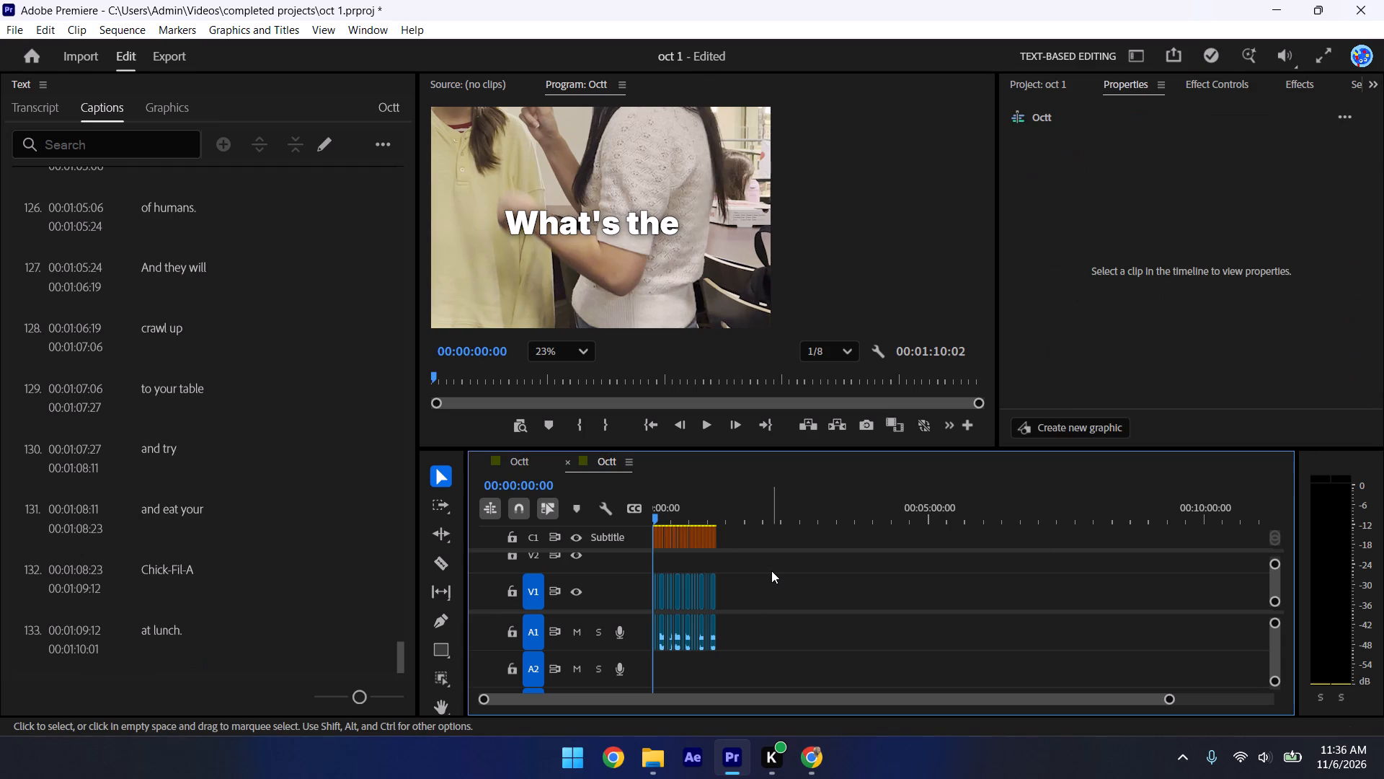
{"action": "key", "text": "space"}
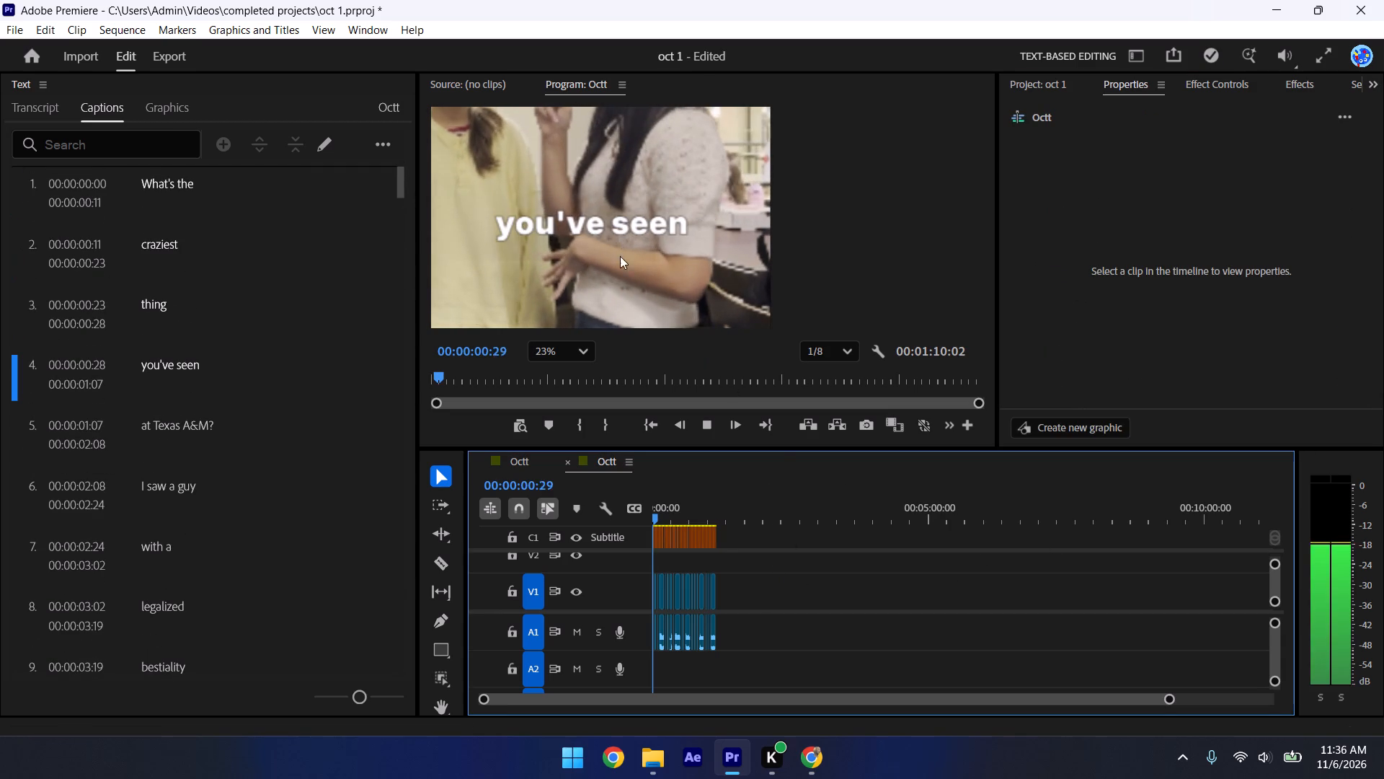
{"action": "left_click", "coordinate": [558, 342]}
{"action": "left_click", "coordinate": [559, 379]}
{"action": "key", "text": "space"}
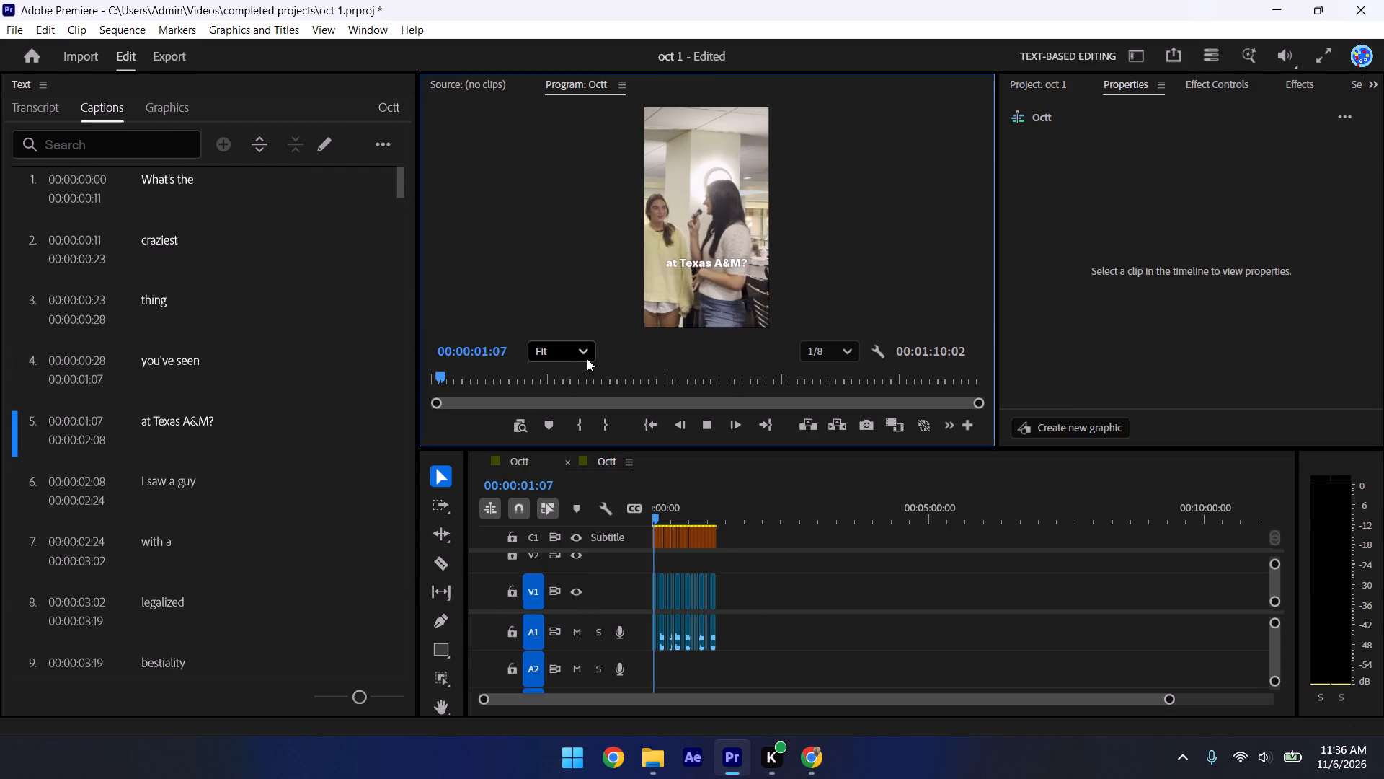
Close the Instagram browser window and the oct folder window, and check the running processes in Task Manager.
{"action": "key", "text": "space"}
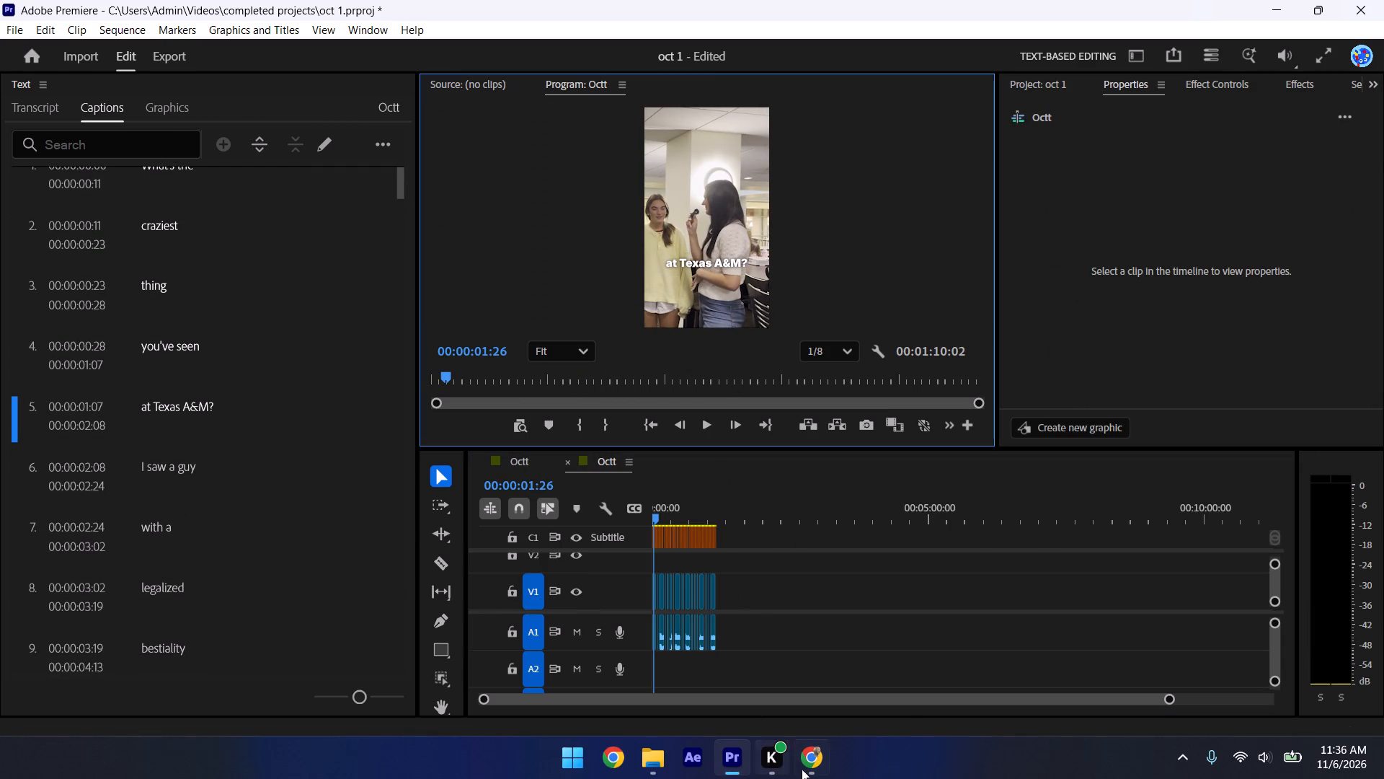
{"action": "left_click", "coordinate": [890, 586]}
{"action": "left_click", "coordinate": [1383, 0]}
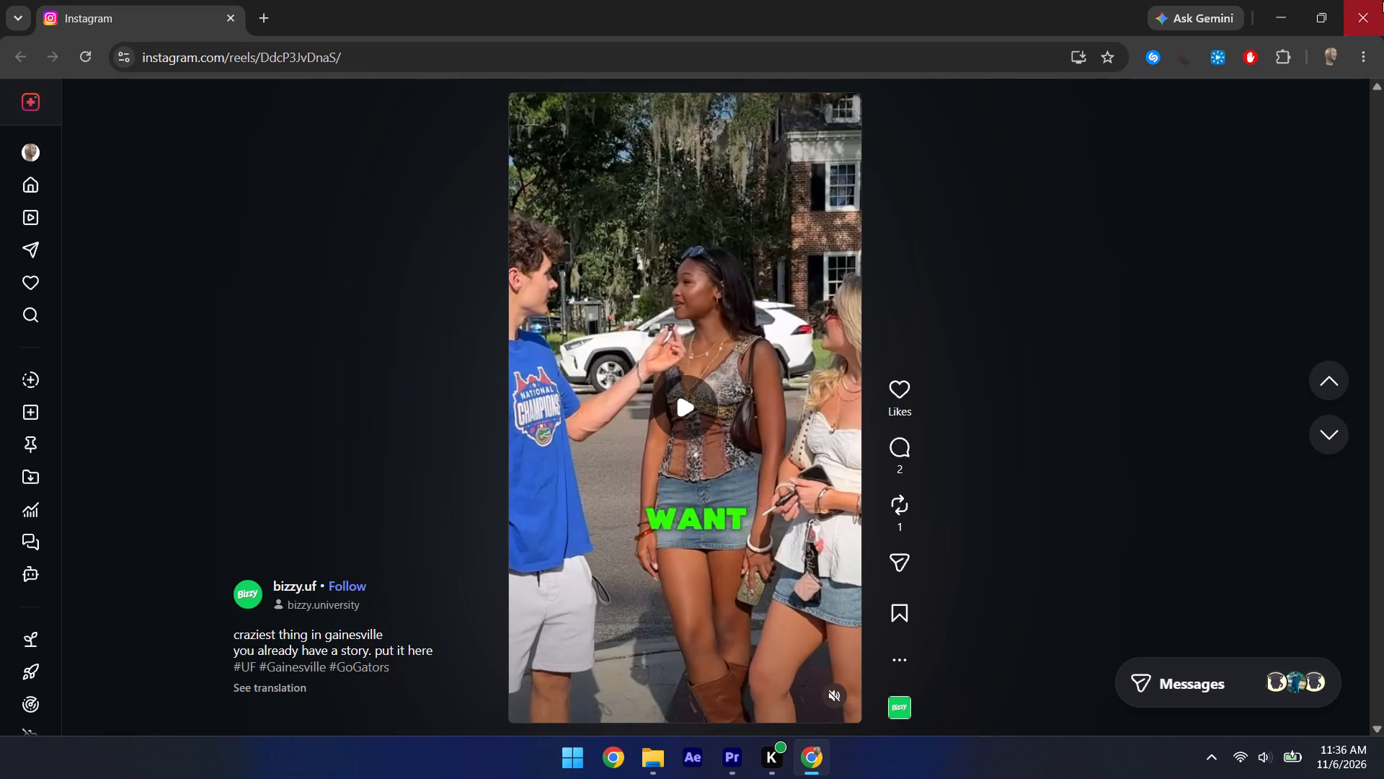
{"action": "left_click", "coordinate": [739, 766]}
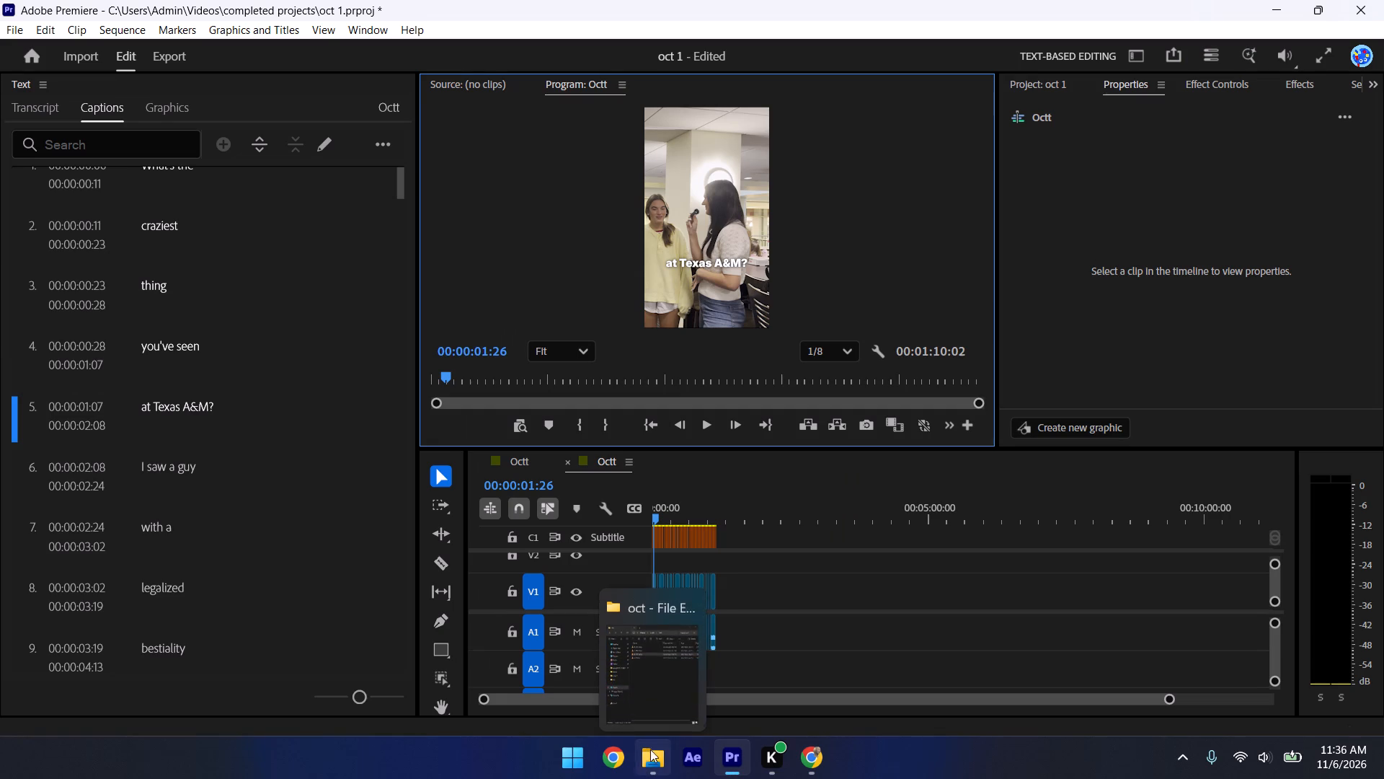
{"action": "left_click", "coordinate": [689, 591]}
{"action": "key", "text": "ctrl+shift+Escape"}
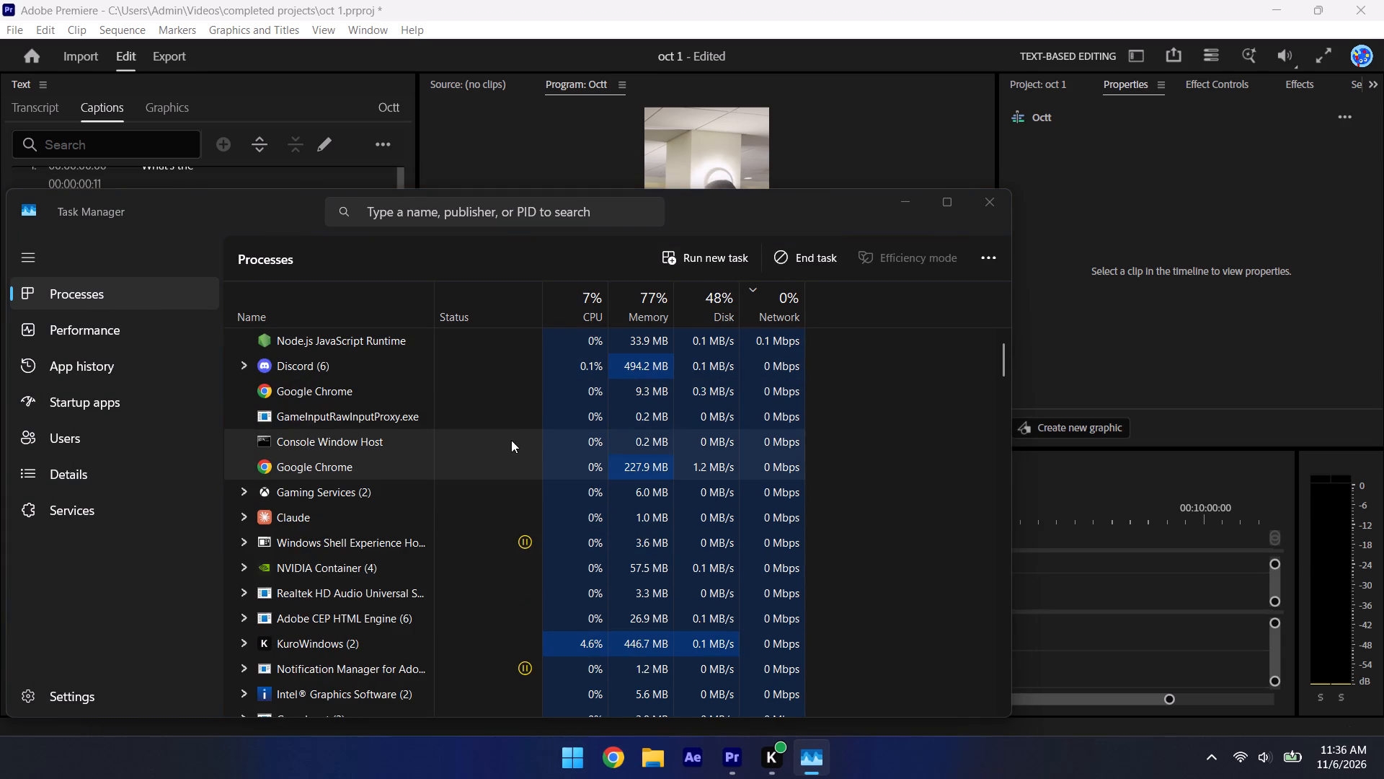
{"action": "left_click", "coordinate": [831, 580]}
Play the sequence from 00:00:01:26 through the first answers to check the captions against the speech.
{"action": "key", "text": "space"}
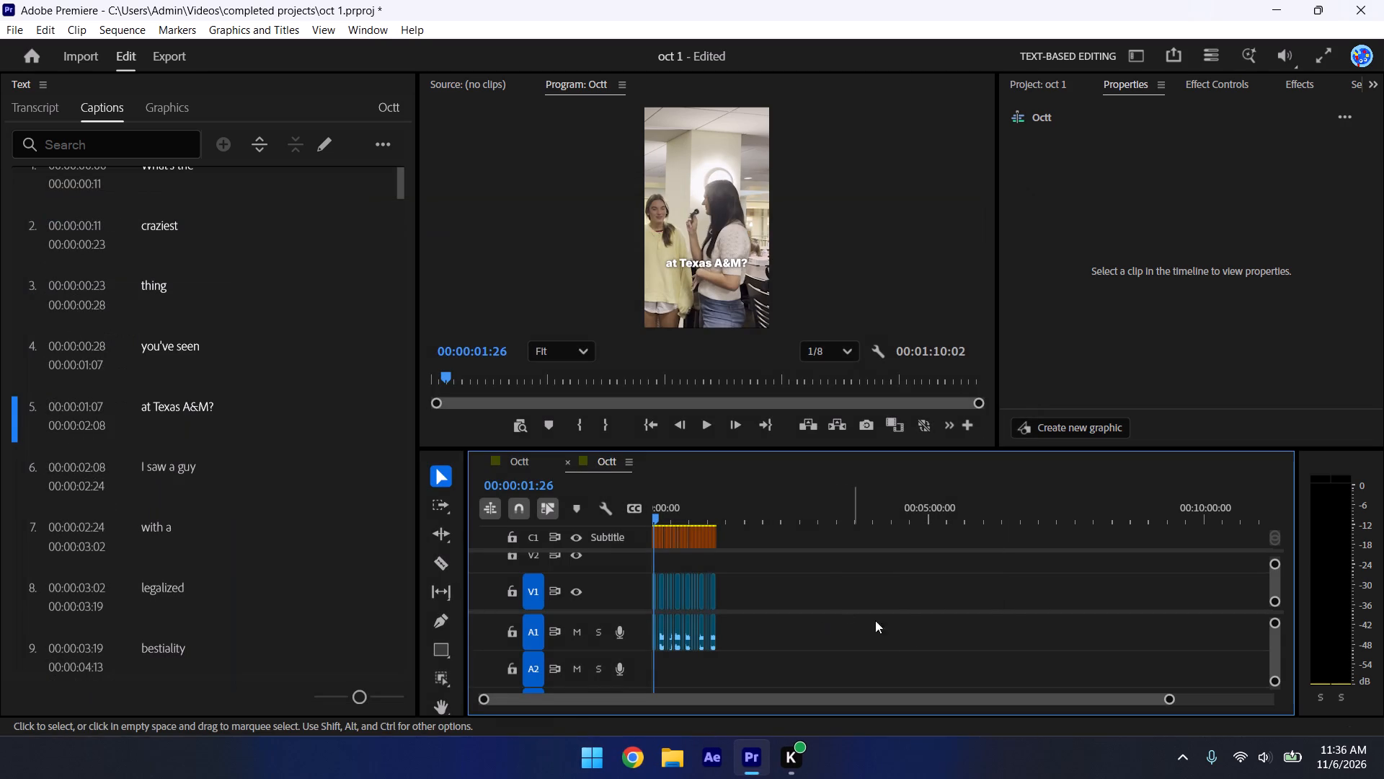
{"action": "key", "text": "space"}
{"action": "left_click_drag", "start_coordinate": [1173, 694], "coordinate": [1089, 711]}
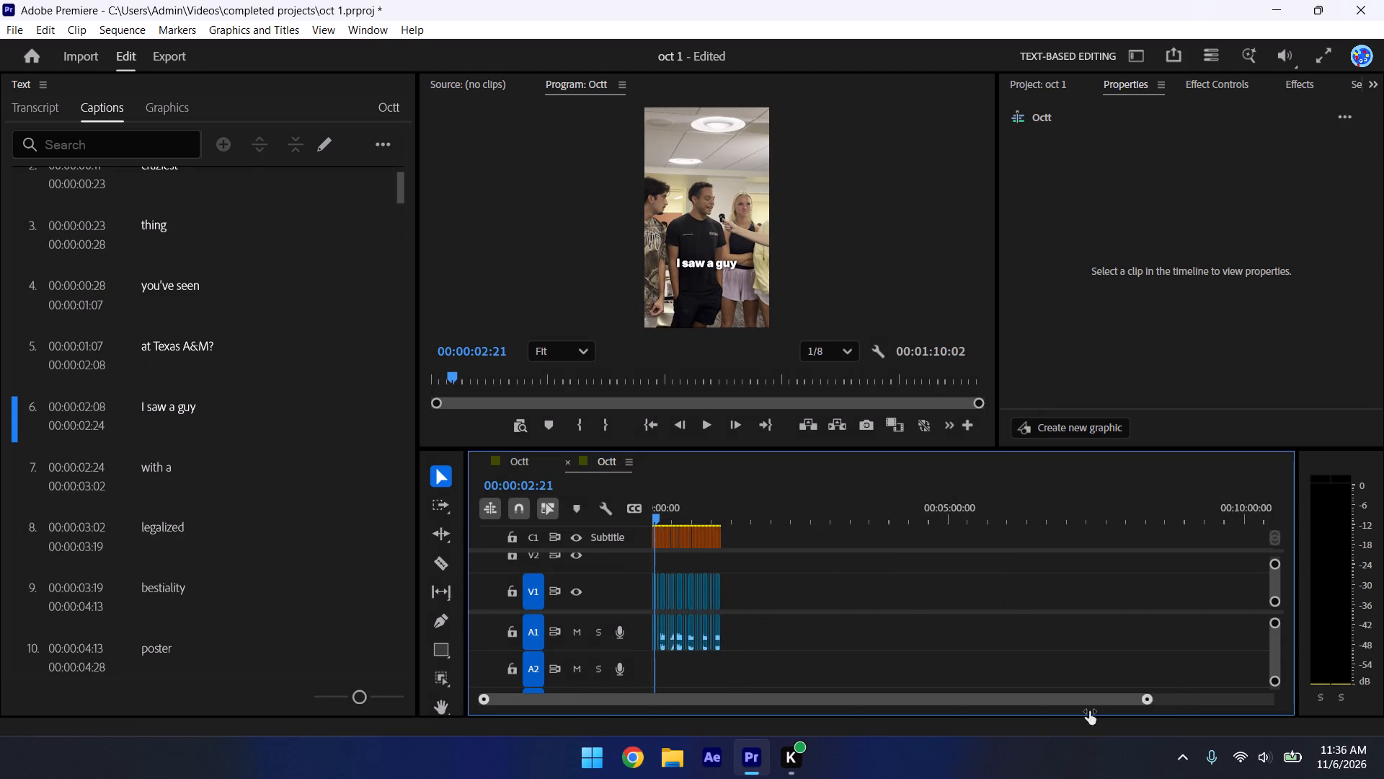
{"action": "left_click_drag", "start_coordinate": [1089, 711], "coordinate": [650, 699]}
{"action": "key", "text": "space"}
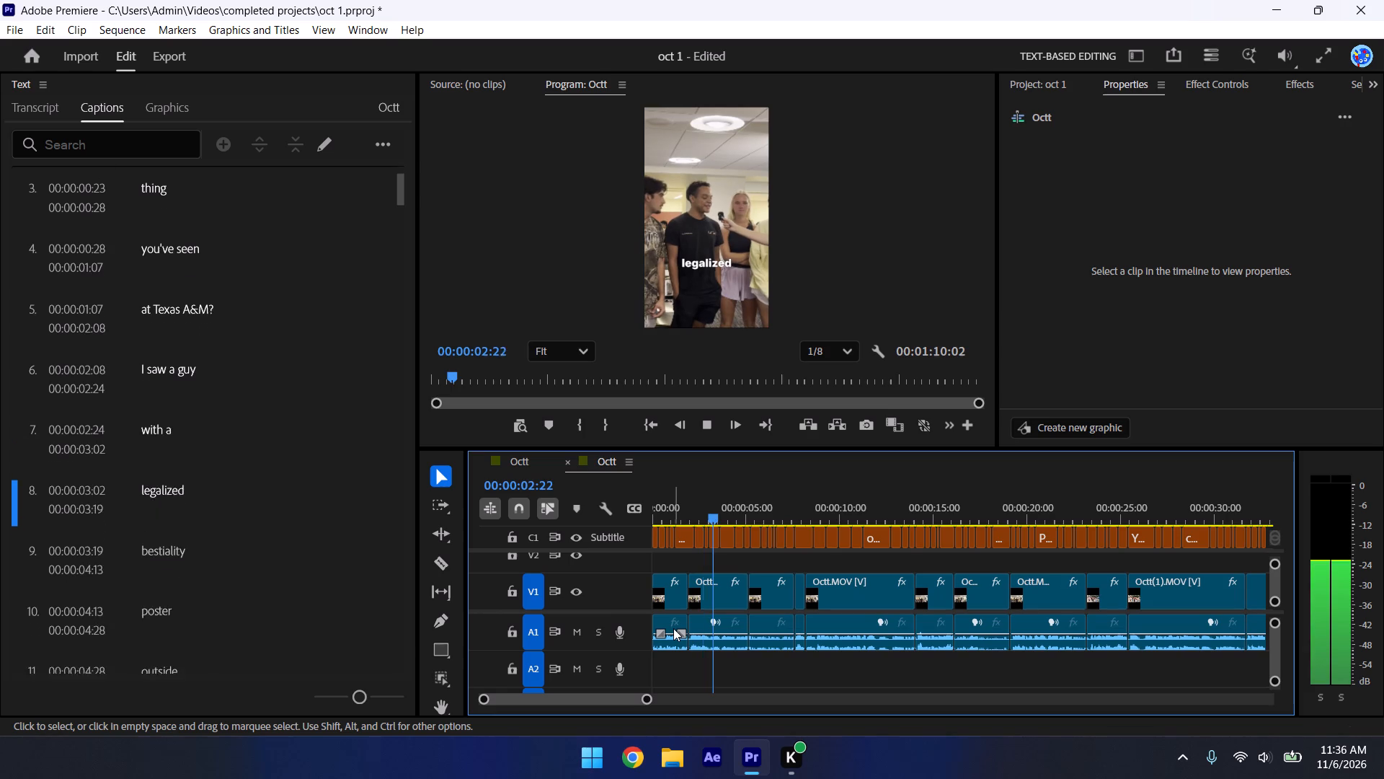
{"action": "key", "text": "space"}
{"action": "key", "text": "space"}
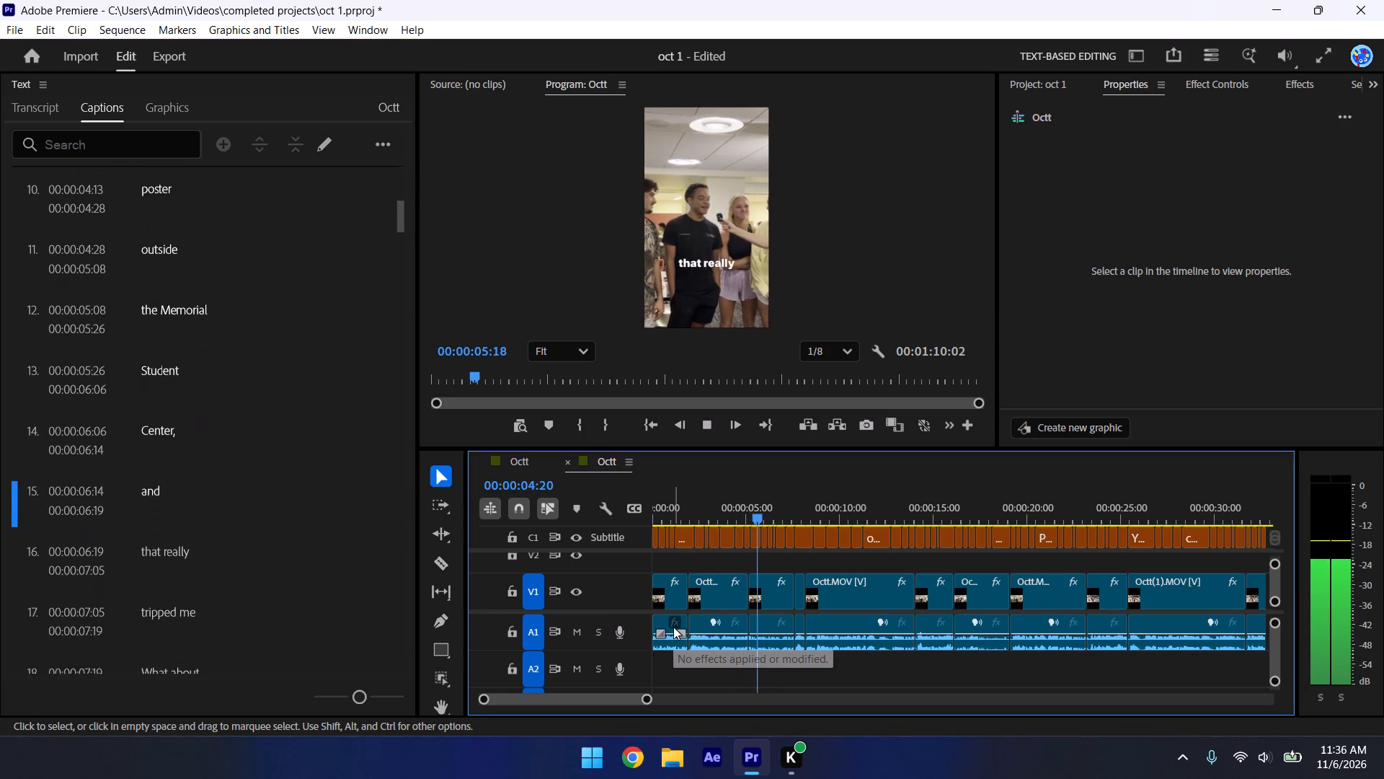
{"action": "key", "text": "space"}
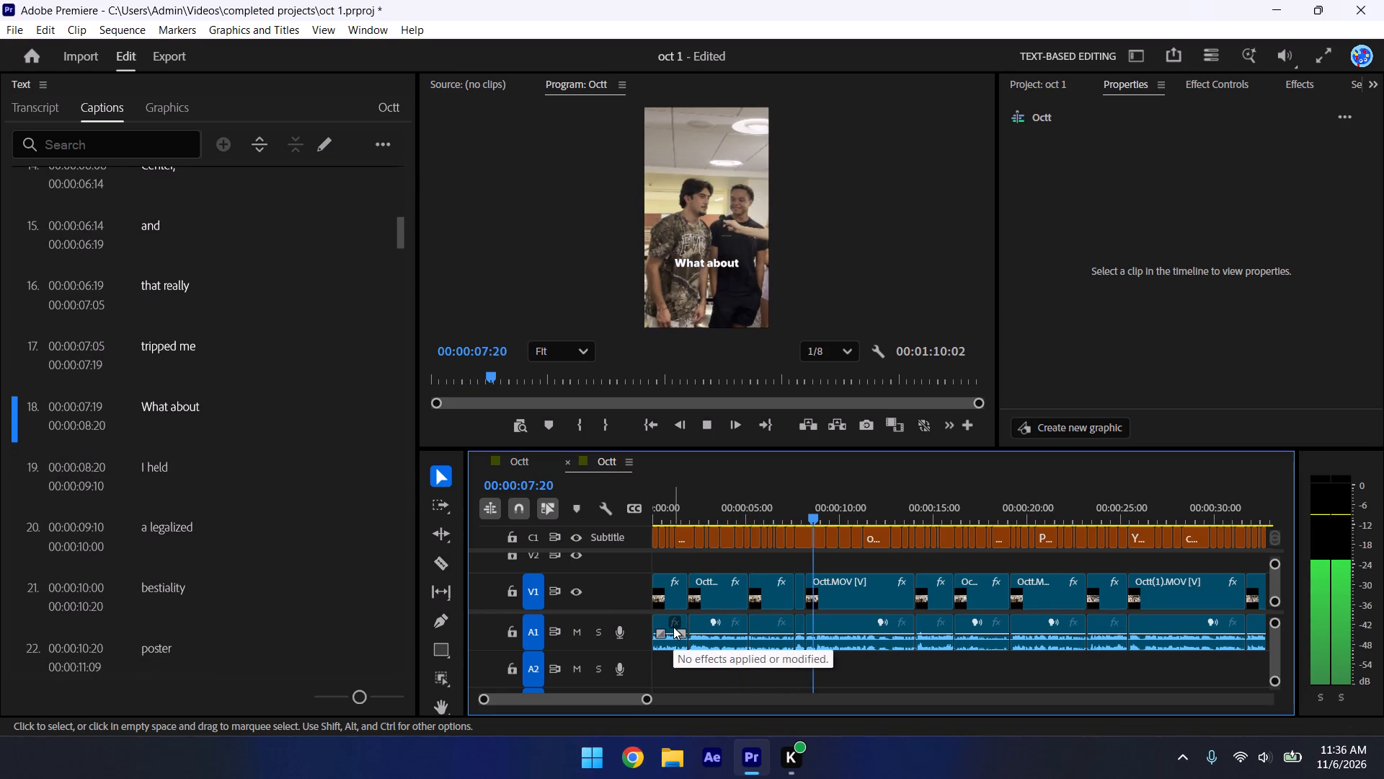
{"action": "key", "text": "space"}
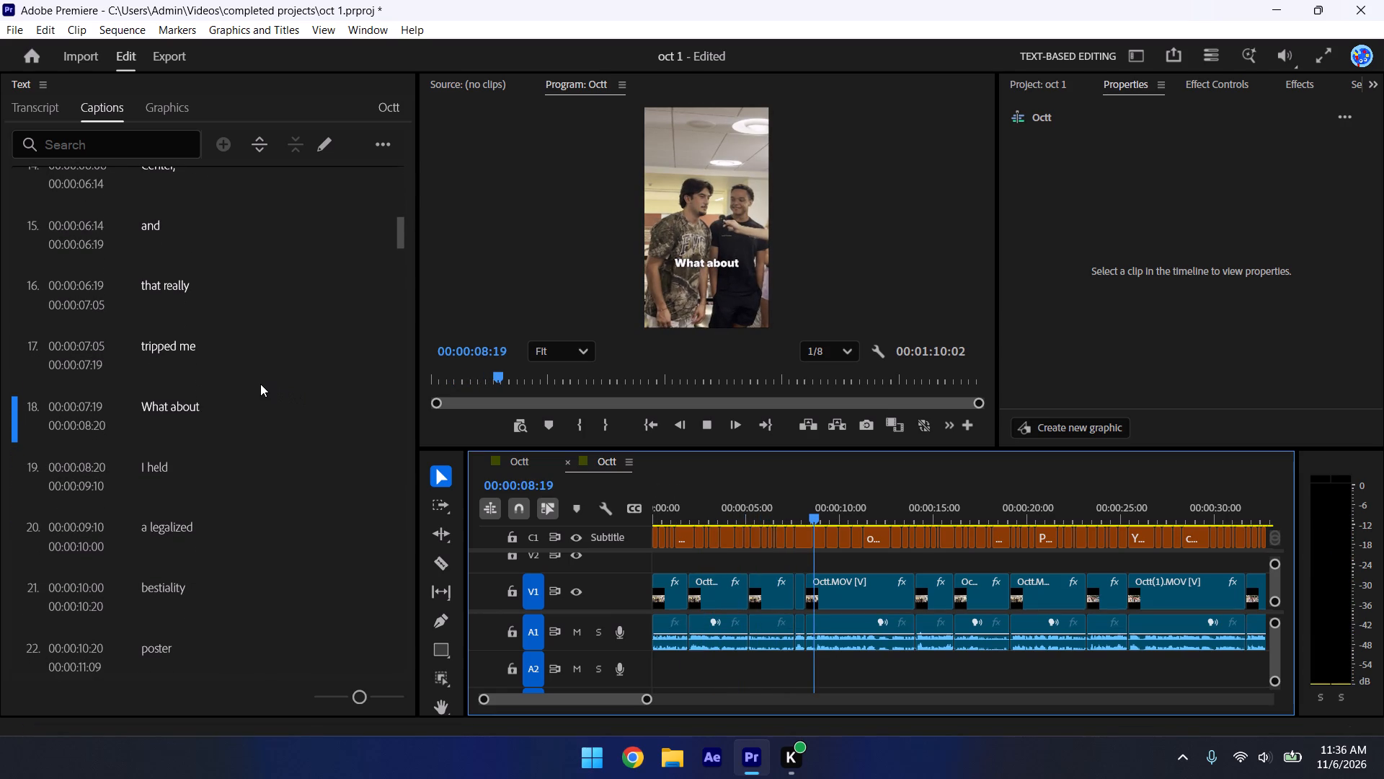
{"action": "key", "text": "space"}
Change caption 18 at 00:00:07:19 to "What about you" and save the project.
{"action": "left_click", "coordinate": [257, 285]}
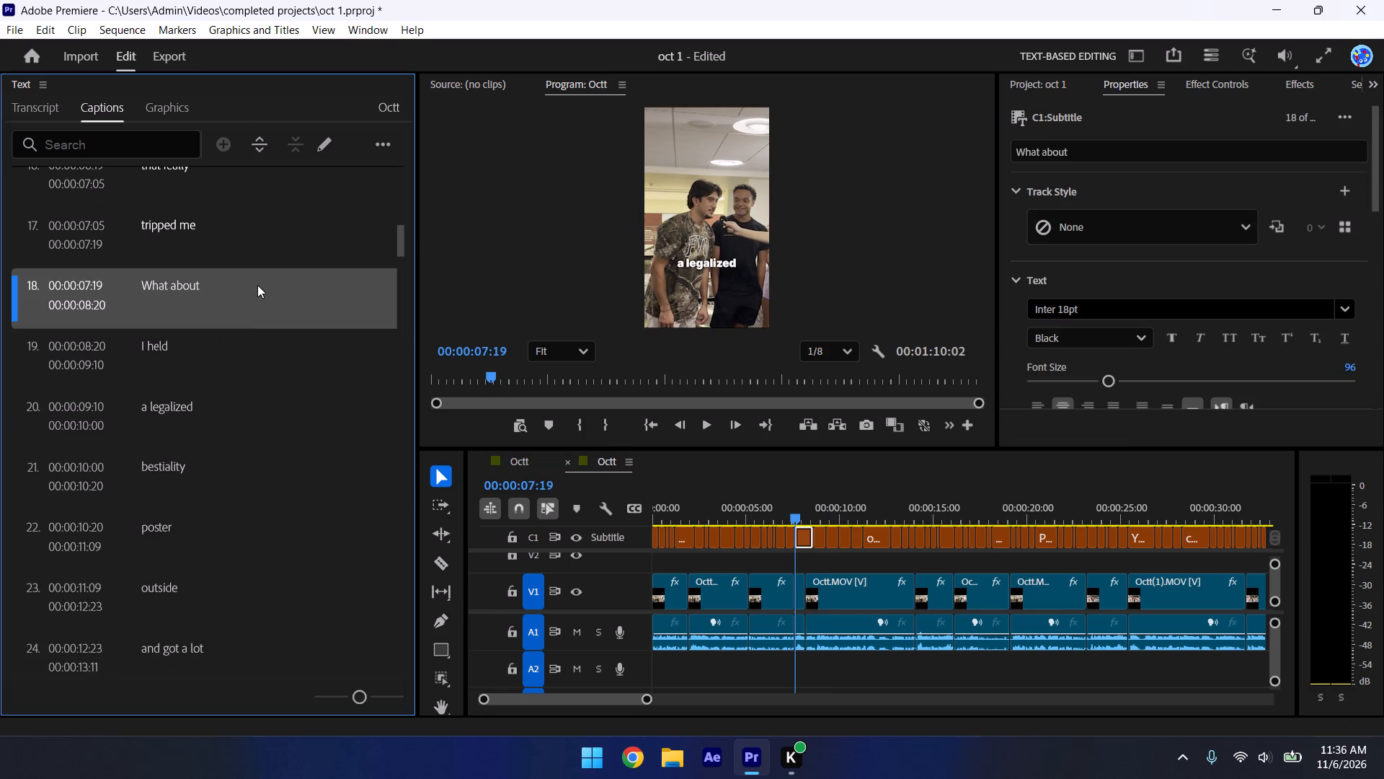
{"action": "key", "text": "space"}
{"action": "key", "text": "space"}
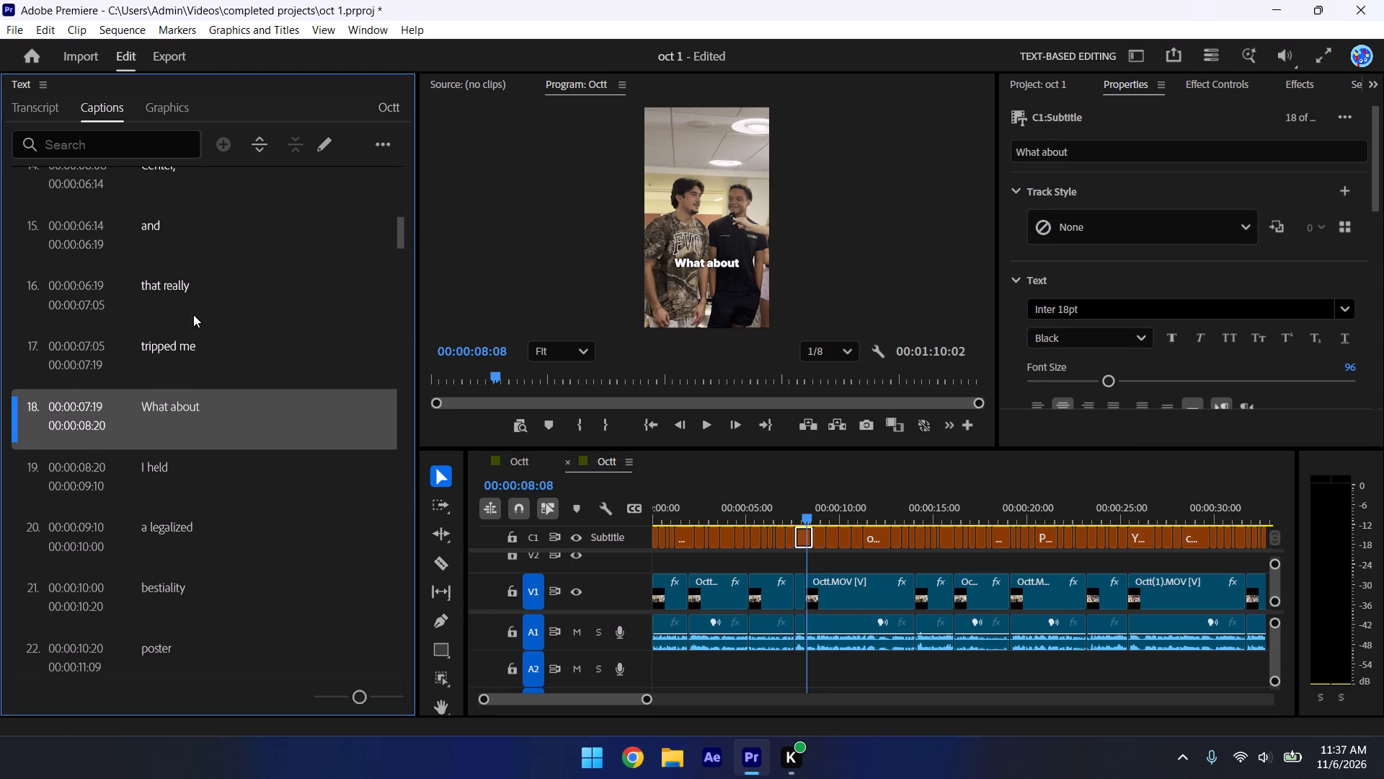
{"action": "double_click", "coordinate": [228, 409]}
{"action": "double_click", "coordinate": [225, 410]}
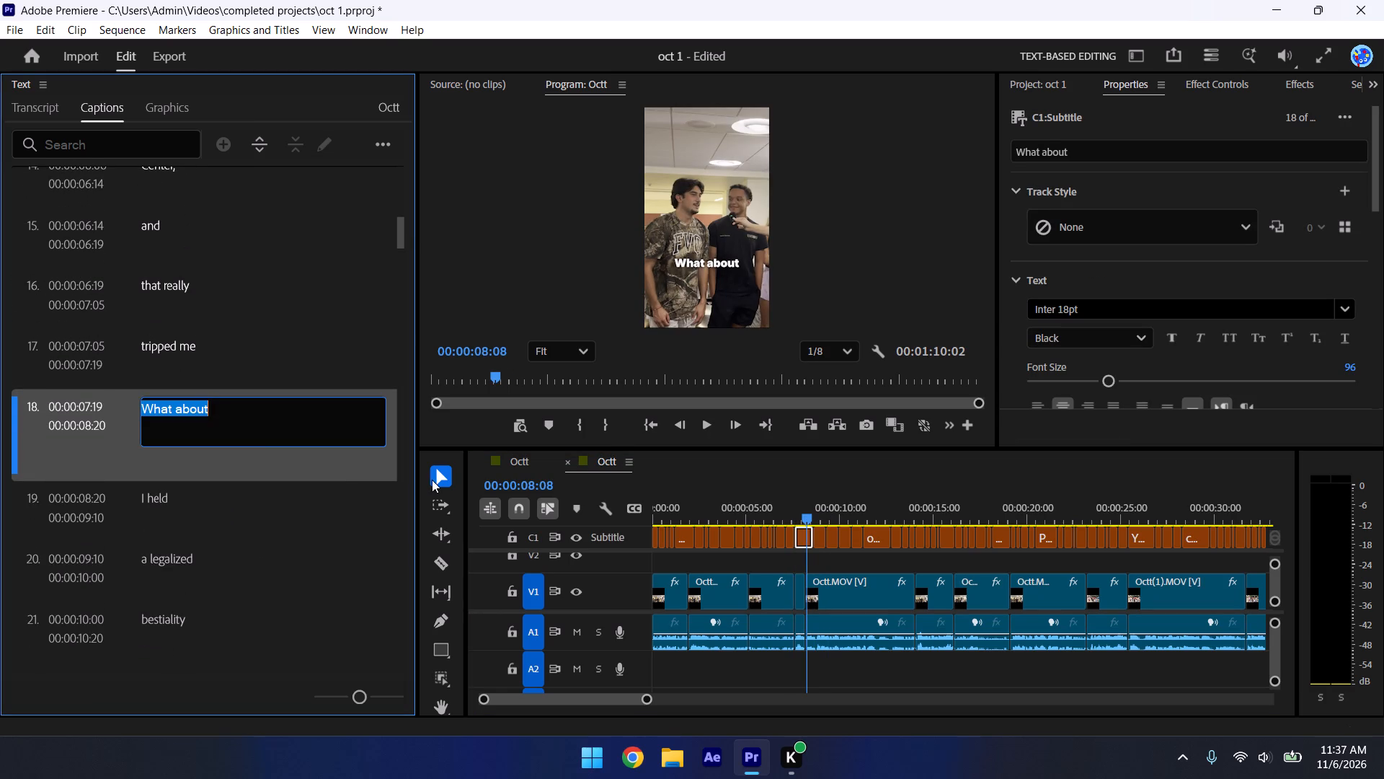
{"action": "key", "text": "Right"}
{"action": "key", "text": "space"}
{"action": "type", "text": "you"}
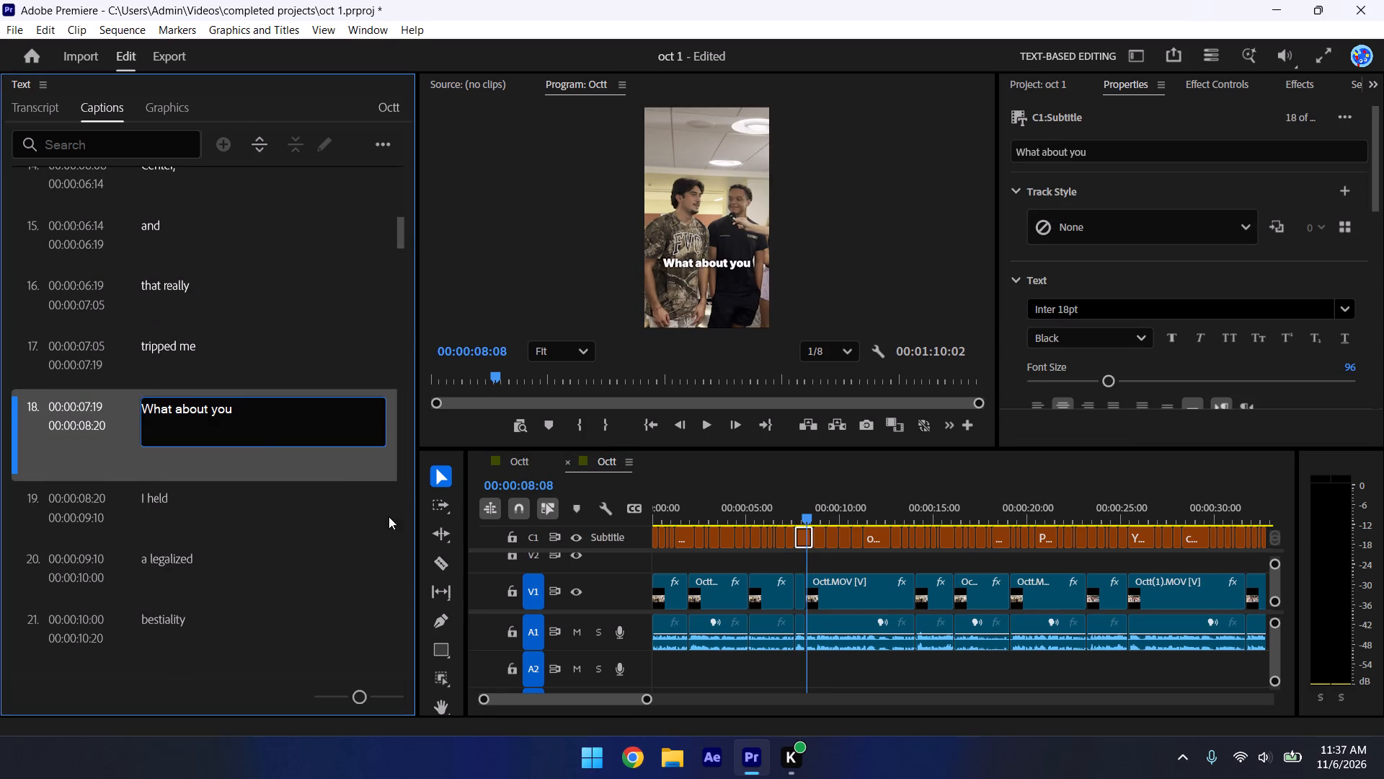
{"action": "left_click", "coordinate": [301, 459]}
{"action": "key", "text": "ctrl+s"}
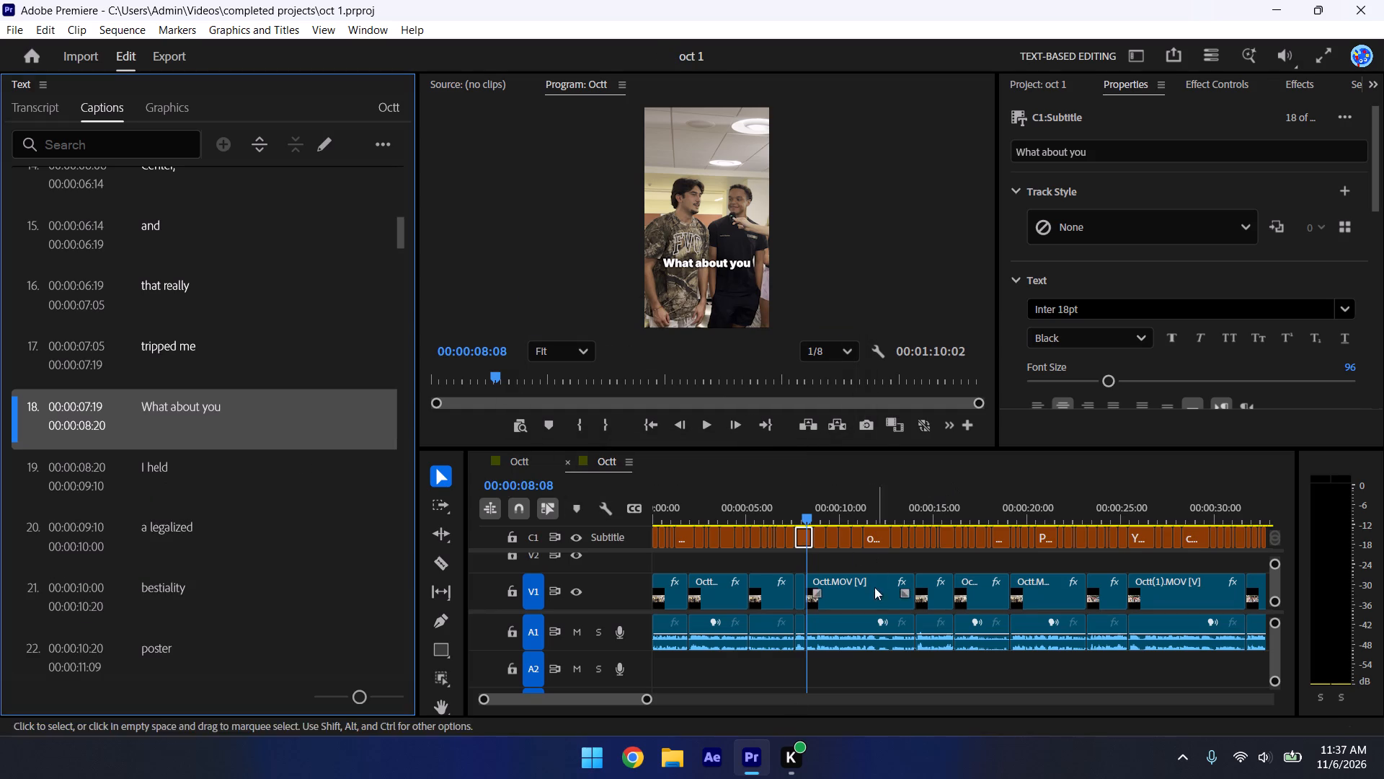
Set the letter tracking of all captions on the Subtitle track to -54 and save the project.
{"action": "left_click_drag", "start_coordinate": [648, 700], "coordinate": [977, 677]}
{"action": "left_click_drag", "start_coordinate": [877, 532], "coordinate": [802, 539]}
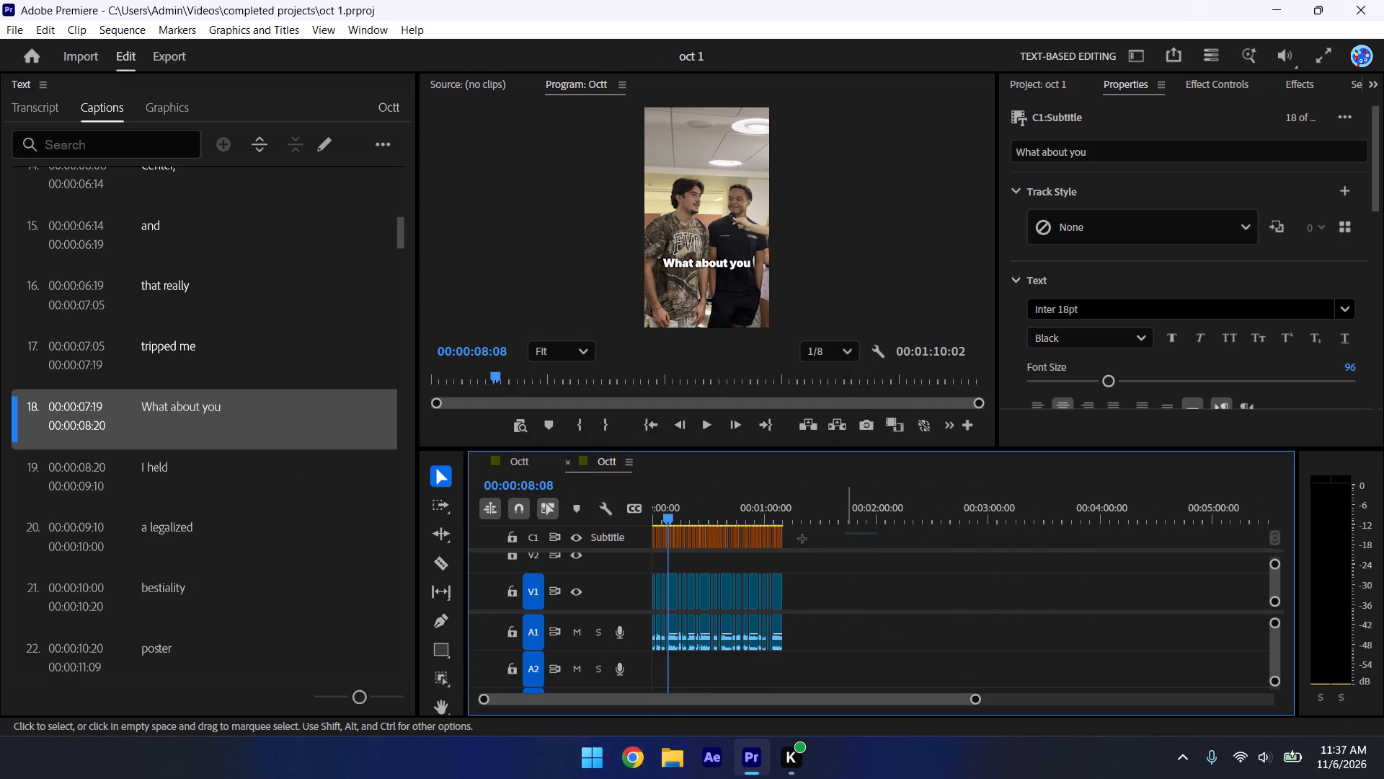
{"action": "left_click_drag", "start_coordinate": [802, 539], "coordinate": [523, 522]}
{"action": "scroll", "coordinate": [1337, 397], "scroll_direction": "down", "scroll_amount": 6}
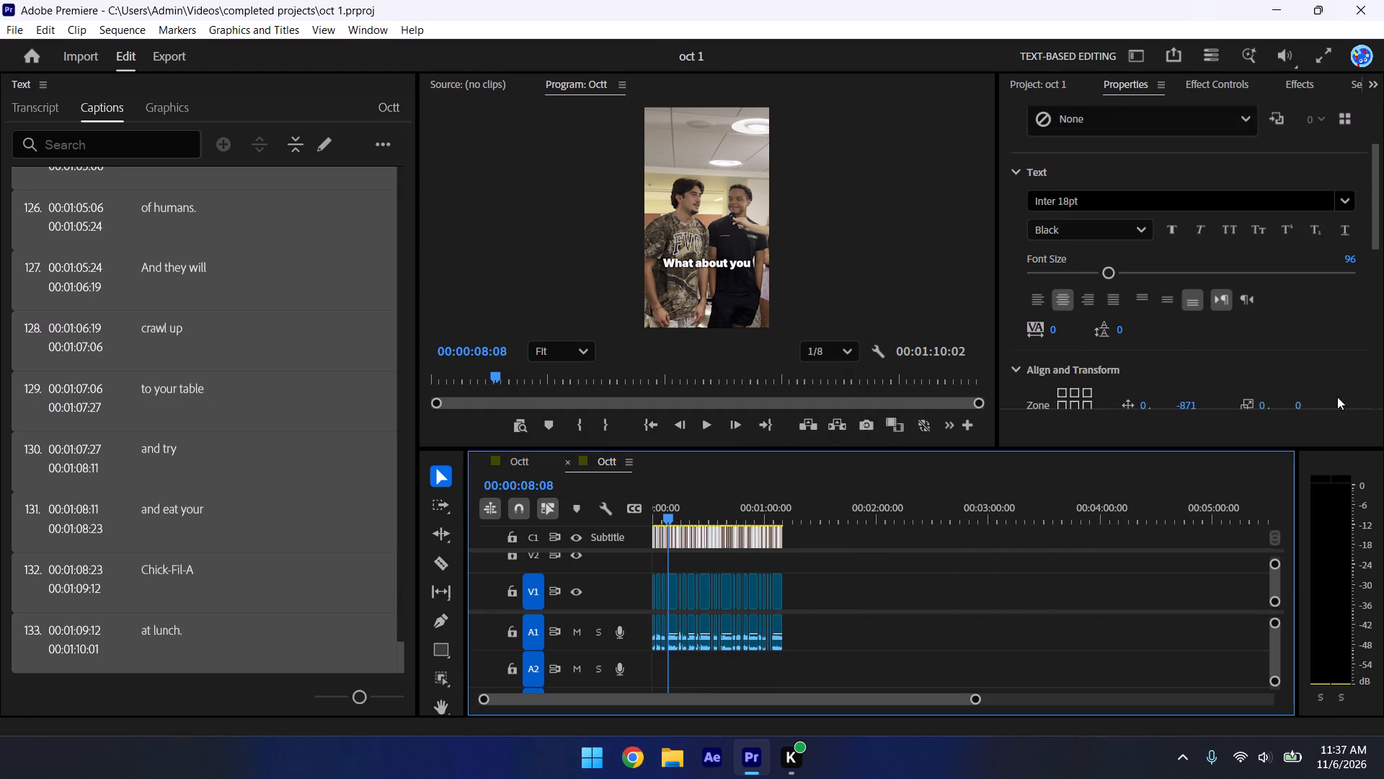
{"action": "scroll", "coordinate": [1337, 397], "scroll_direction": "down", "scroll_amount": 2}
{"action": "scroll", "coordinate": [1311, 309], "scroll_direction": "down", "scroll_amount": 6}
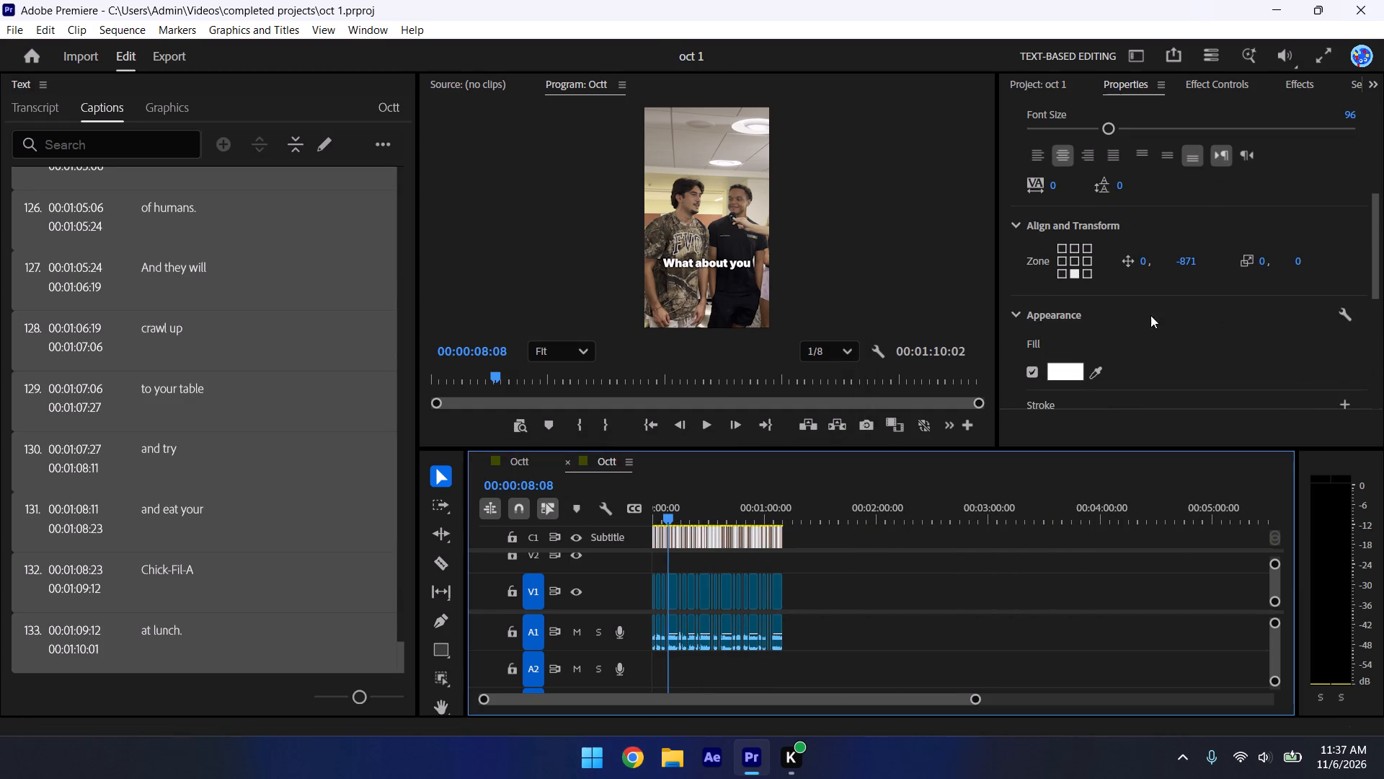
{"action": "left_click_drag", "start_coordinate": [1055, 185], "coordinate": [1049, 187]}
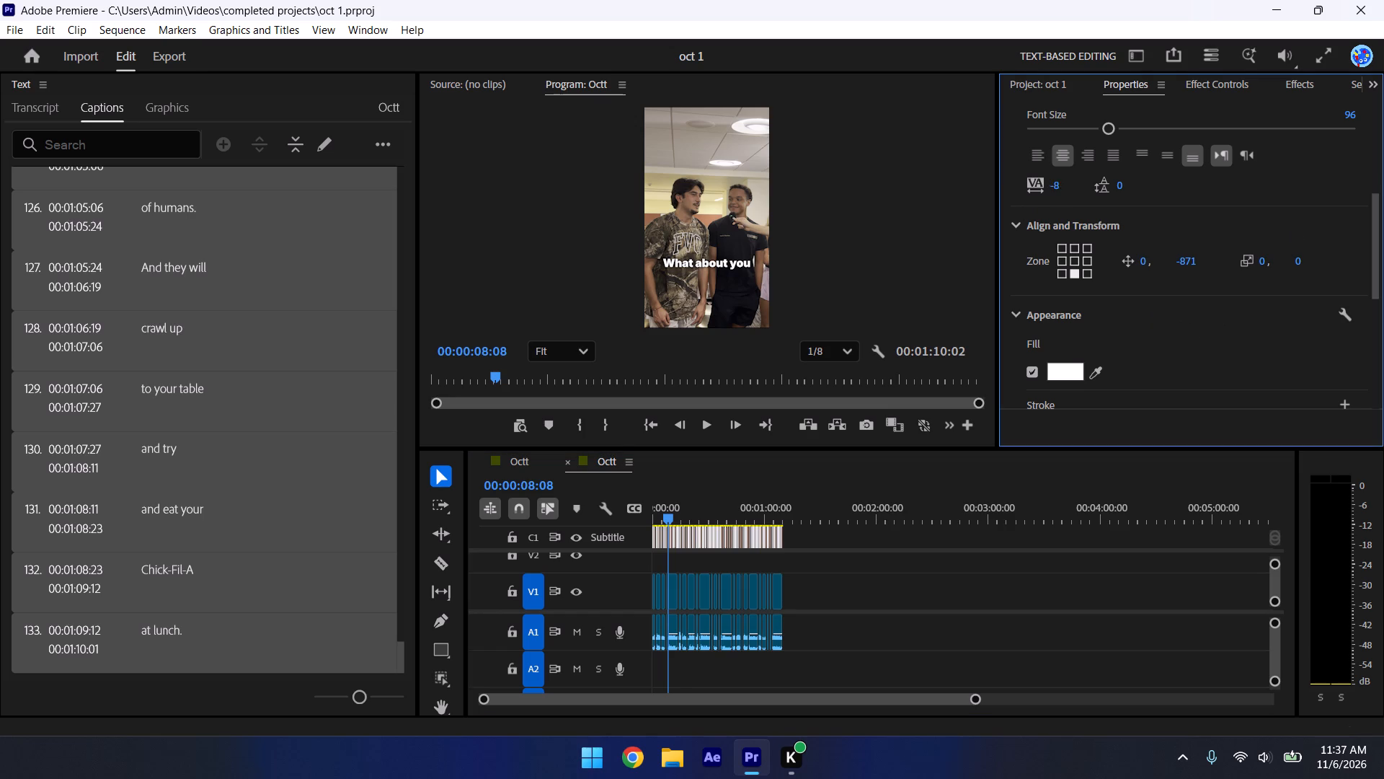
{"action": "left_click_drag", "start_coordinate": [1049, 187], "coordinate": [1024, 193]}
{"action": "scroll", "coordinate": [789, 238], "scroll_direction": "up", "scroll_amount": 18}
{"action": "scroll", "coordinate": [611, 268], "scroll_direction": "up", "scroll_amount": 4}
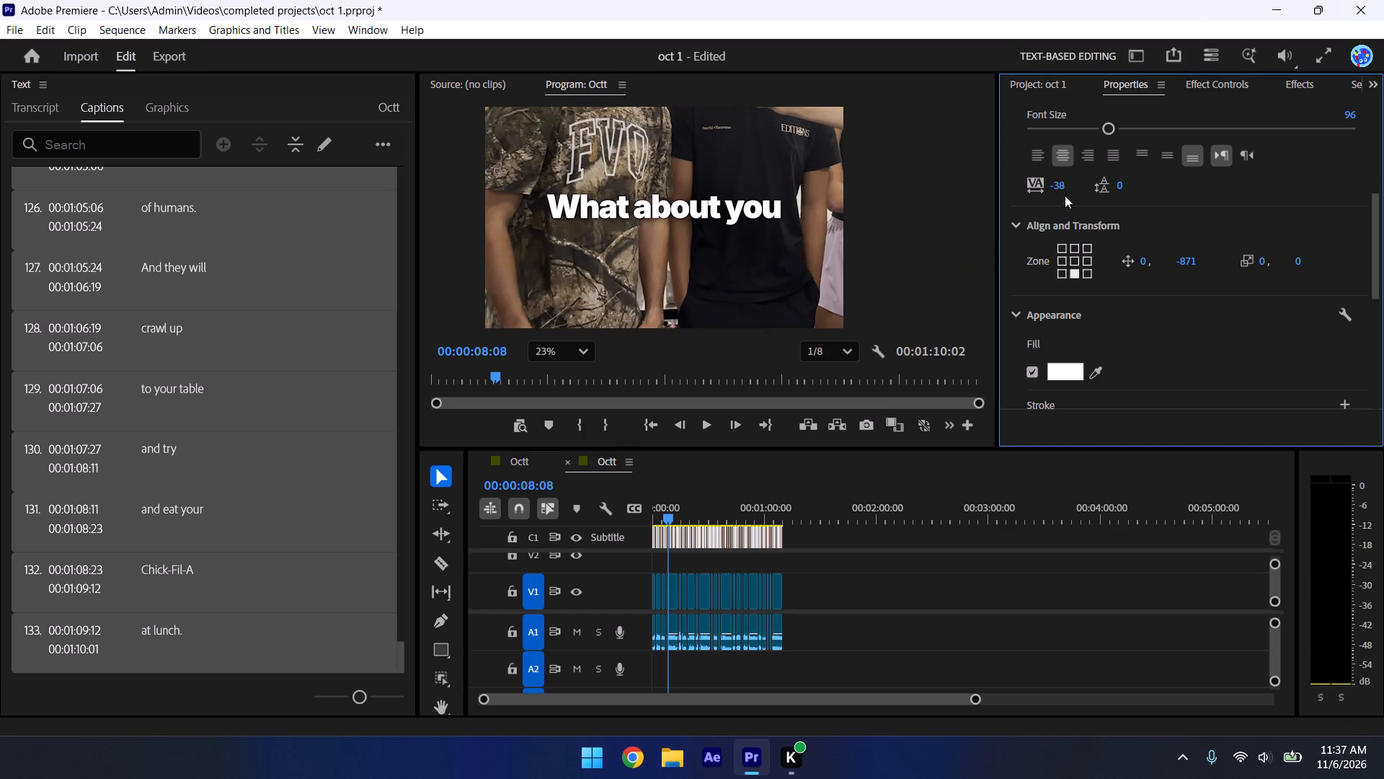
{"action": "left_click_drag", "start_coordinate": [1059, 185], "coordinate": [1045, 184]}
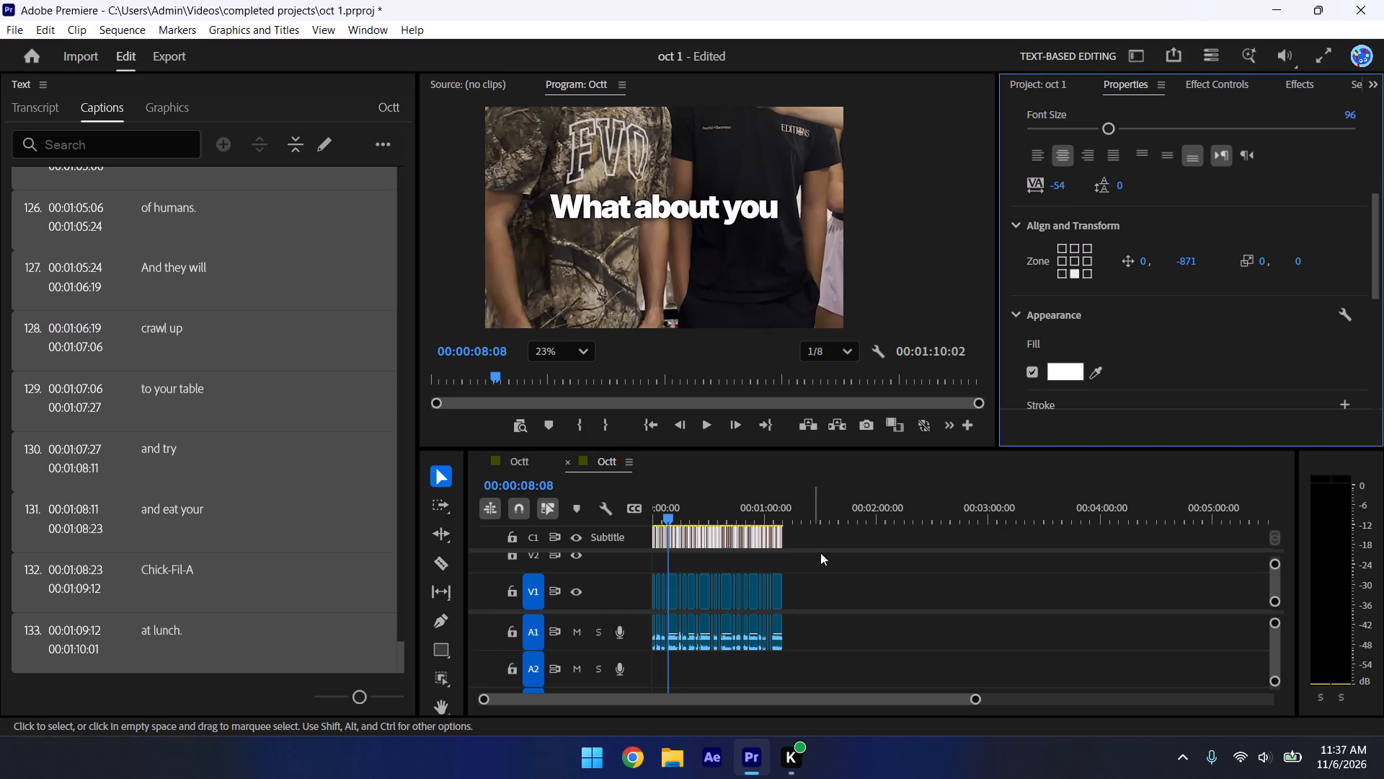
{"action": "left_click", "coordinate": [885, 539]}
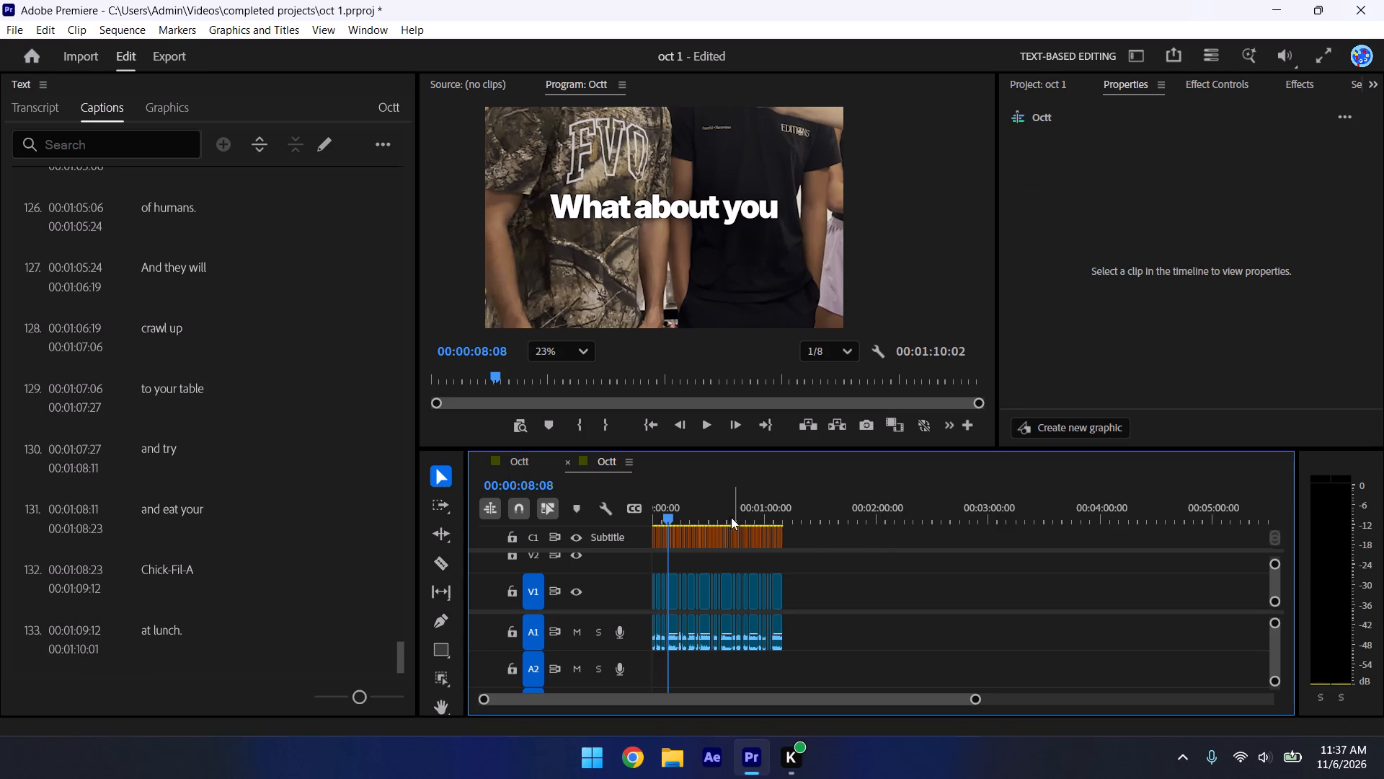
{"action": "left_click_drag", "start_coordinate": [707, 506], "coordinate": [351, 539]}
{"action": "key", "text": "ctrl+s"}
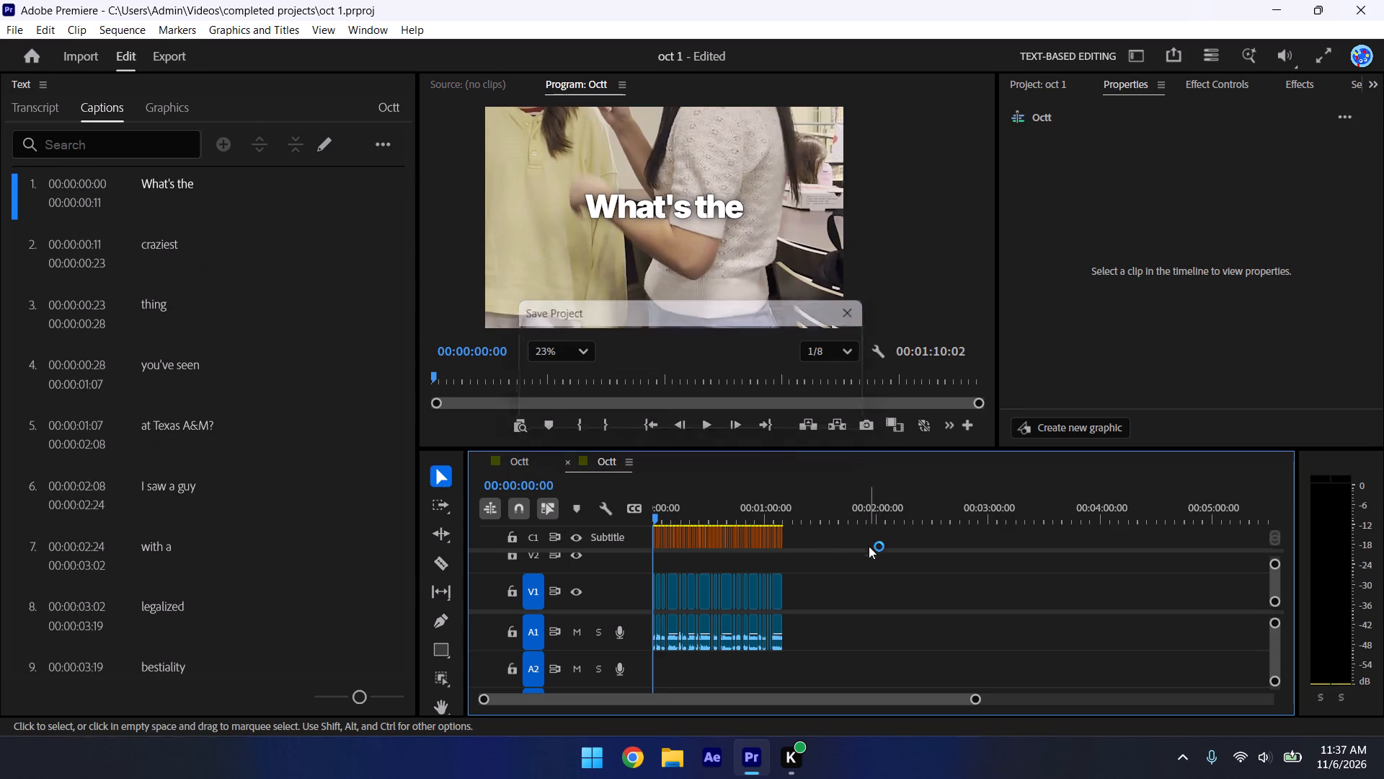
Play the opening at full-frame view and examine the captions' letter spacing up close.
{"action": "left_click", "coordinate": [558, 352]}
{"action": "left_click", "coordinate": [580, 395]}
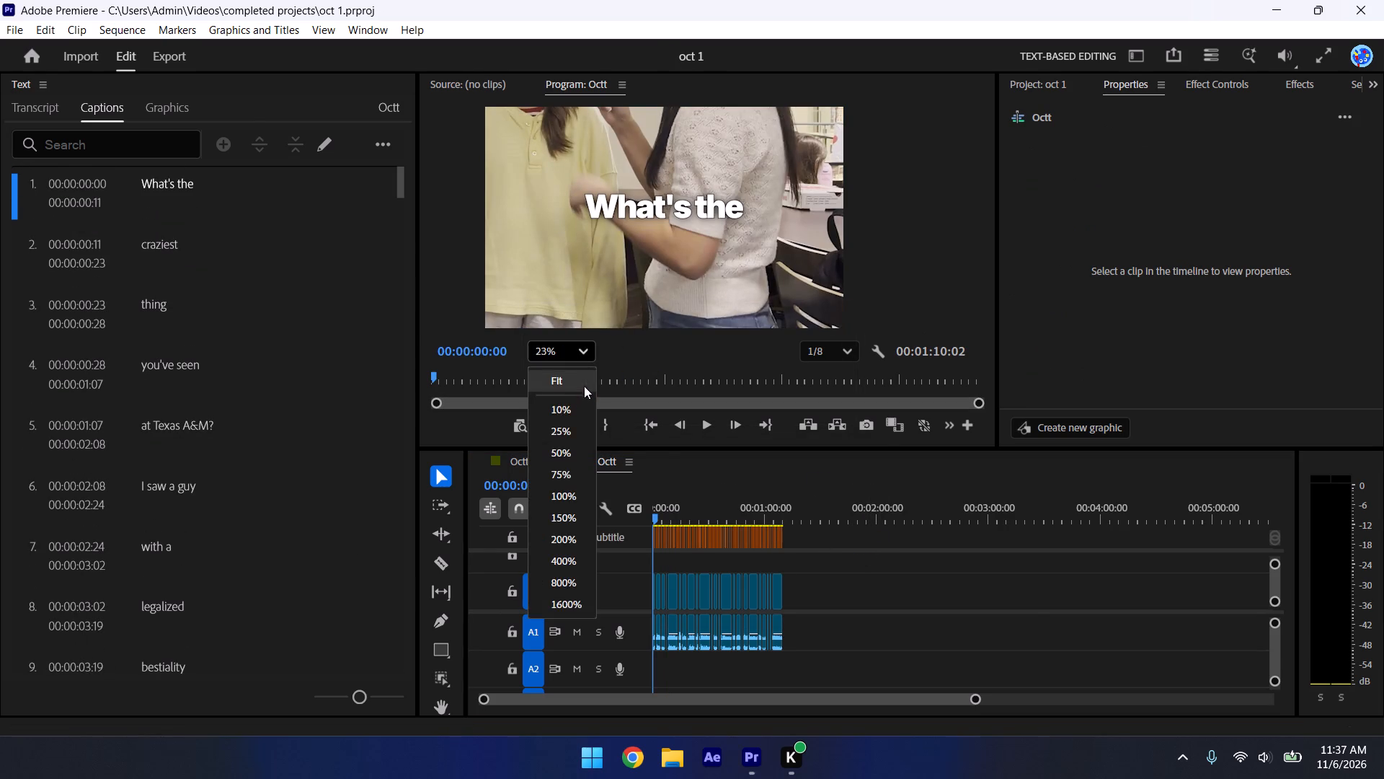
{"action": "left_click", "coordinate": [584, 386]}
{"action": "left_click", "coordinate": [1023, 603]}
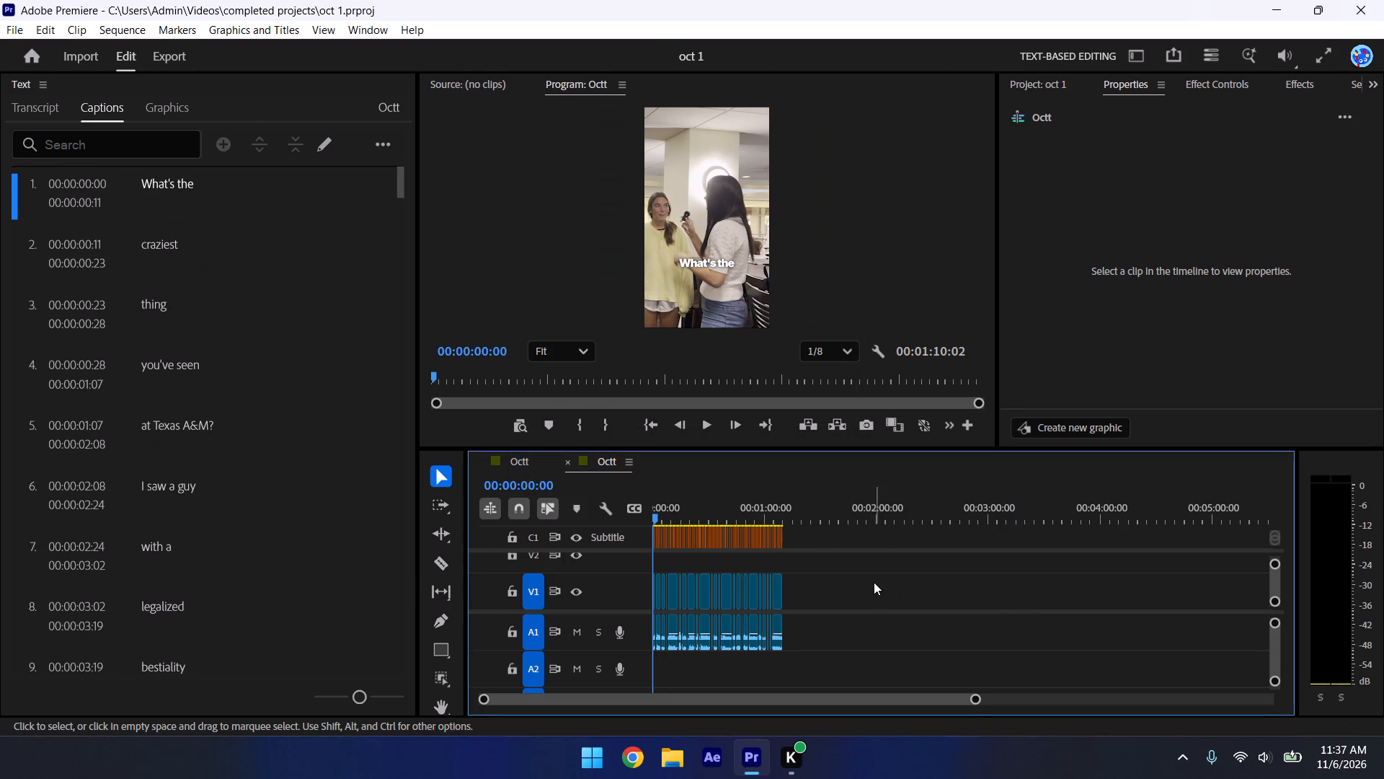
{"action": "key", "text": "space"}
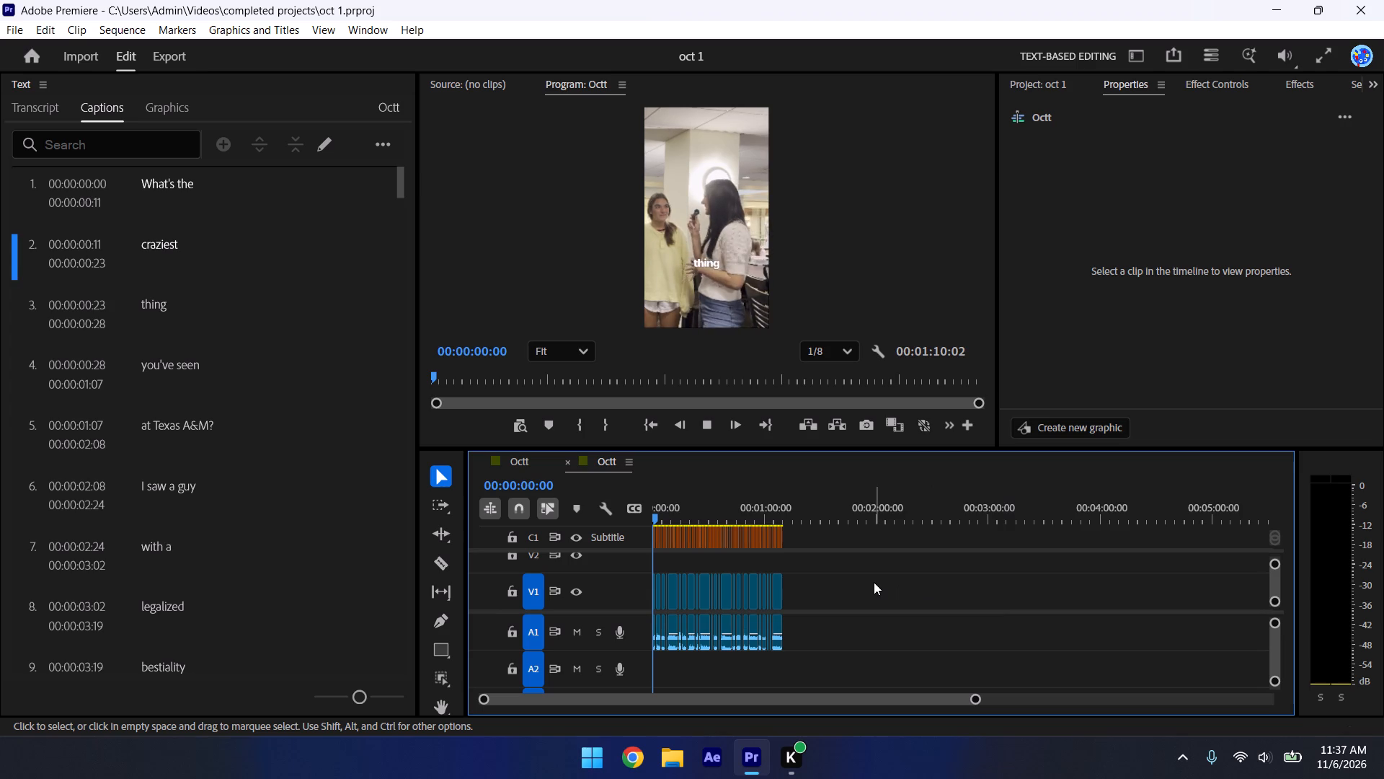
{"action": "key", "text": "space"}
{"action": "scroll", "coordinate": [696, 250], "scroll_direction": "up", "scroll_amount": 18}
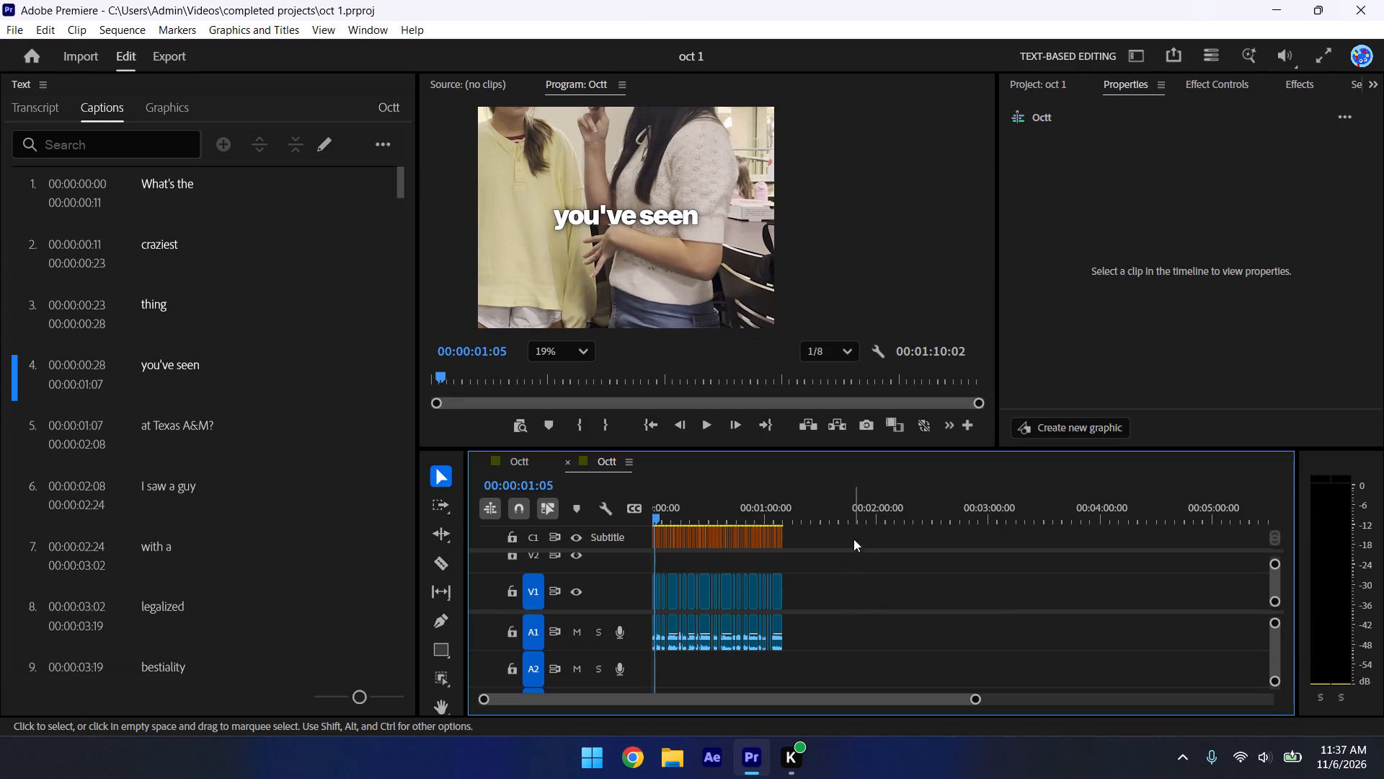
Set the black outer stroke of all captions to 9 px and play the opening to check it.
{"action": "left_click_drag", "start_coordinate": [840, 532], "coordinate": [581, 524]}
{"action": "scroll", "coordinate": [1290, 390], "scroll_direction": "down", "scroll_amount": 6}
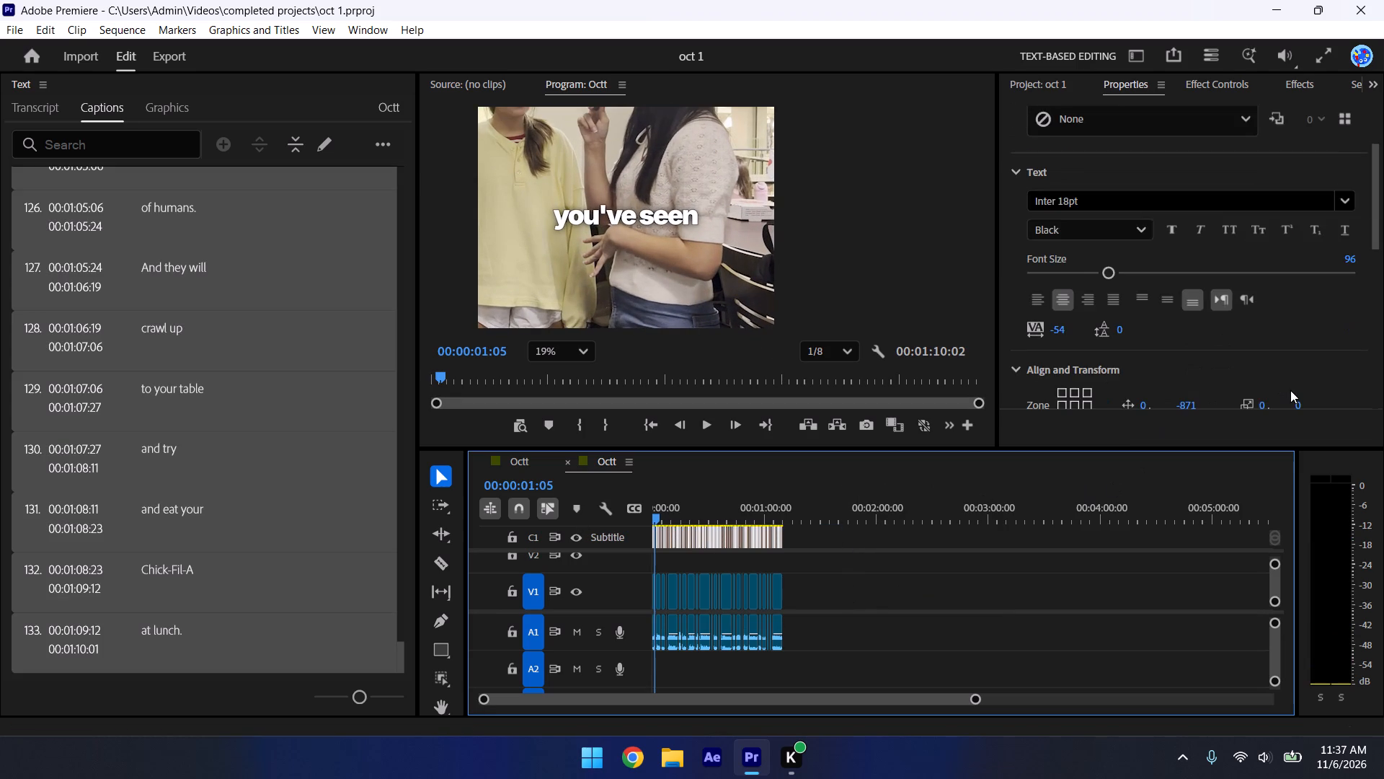
{"action": "scroll", "coordinate": [1292, 387], "scroll_direction": "down", "scroll_amount": 4}
{"action": "scroll", "coordinate": [1120, 356], "scroll_direction": "down", "scroll_amount": 6}
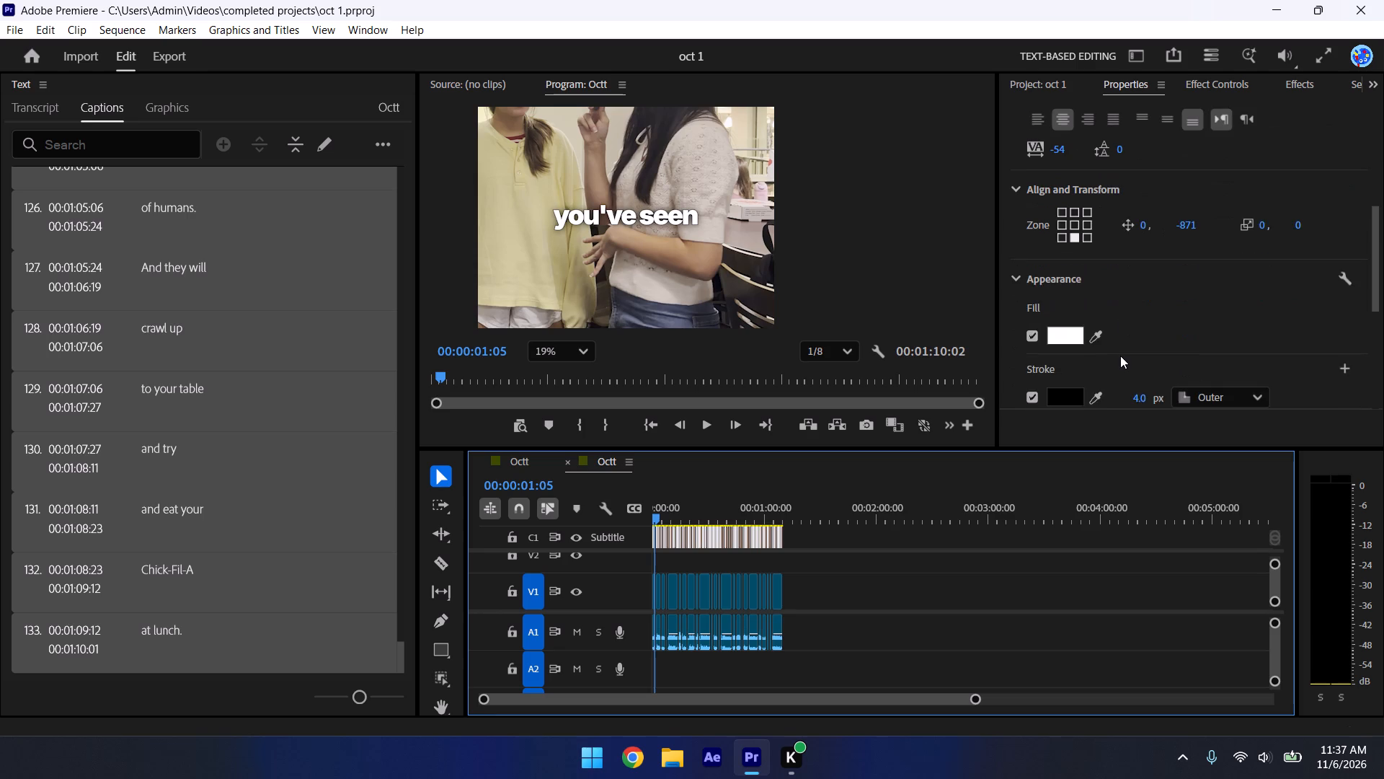
{"action": "scroll", "coordinate": [1124, 352], "scroll_direction": "down", "scroll_amount": 6}
{"action": "left_click", "coordinate": [1143, 293]}
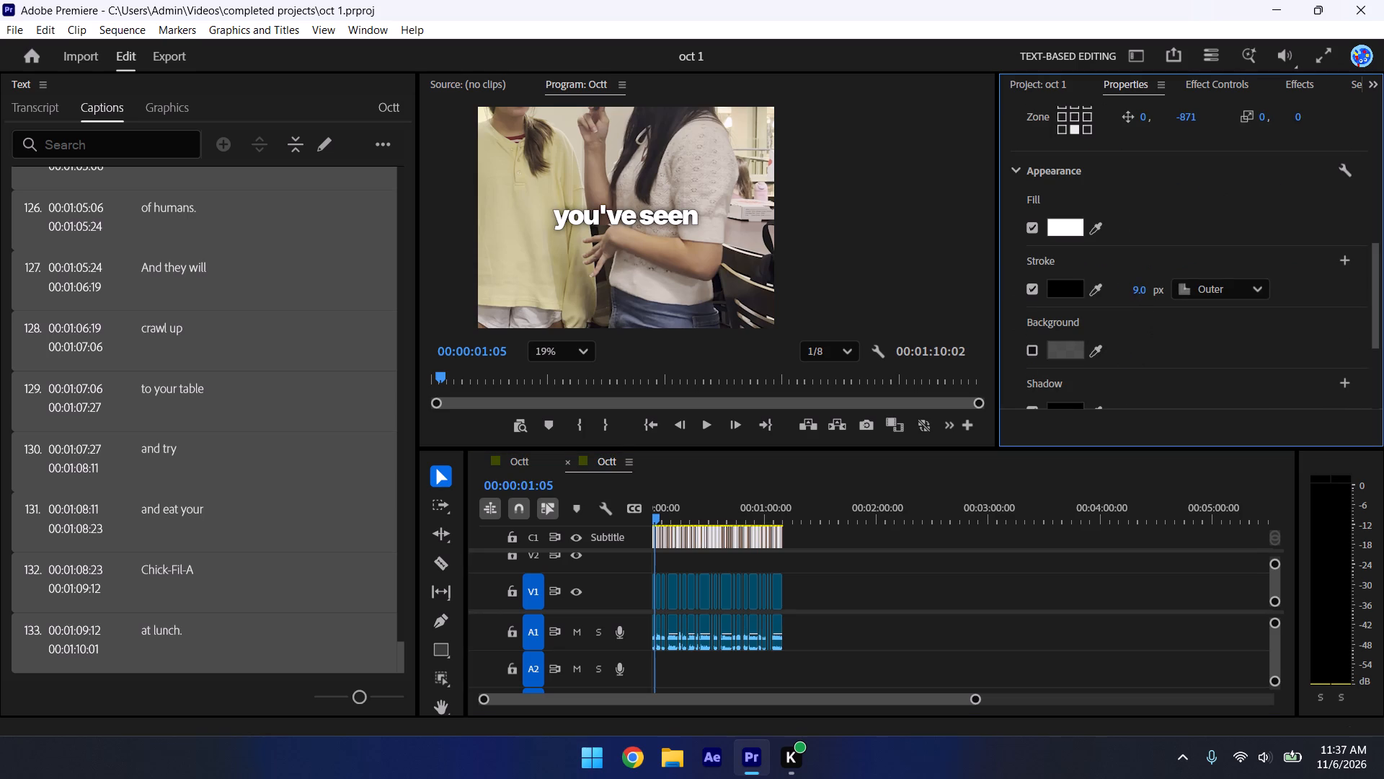
{"action": "left_click", "coordinate": [813, 540]}
{"action": "key", "text": "space"}
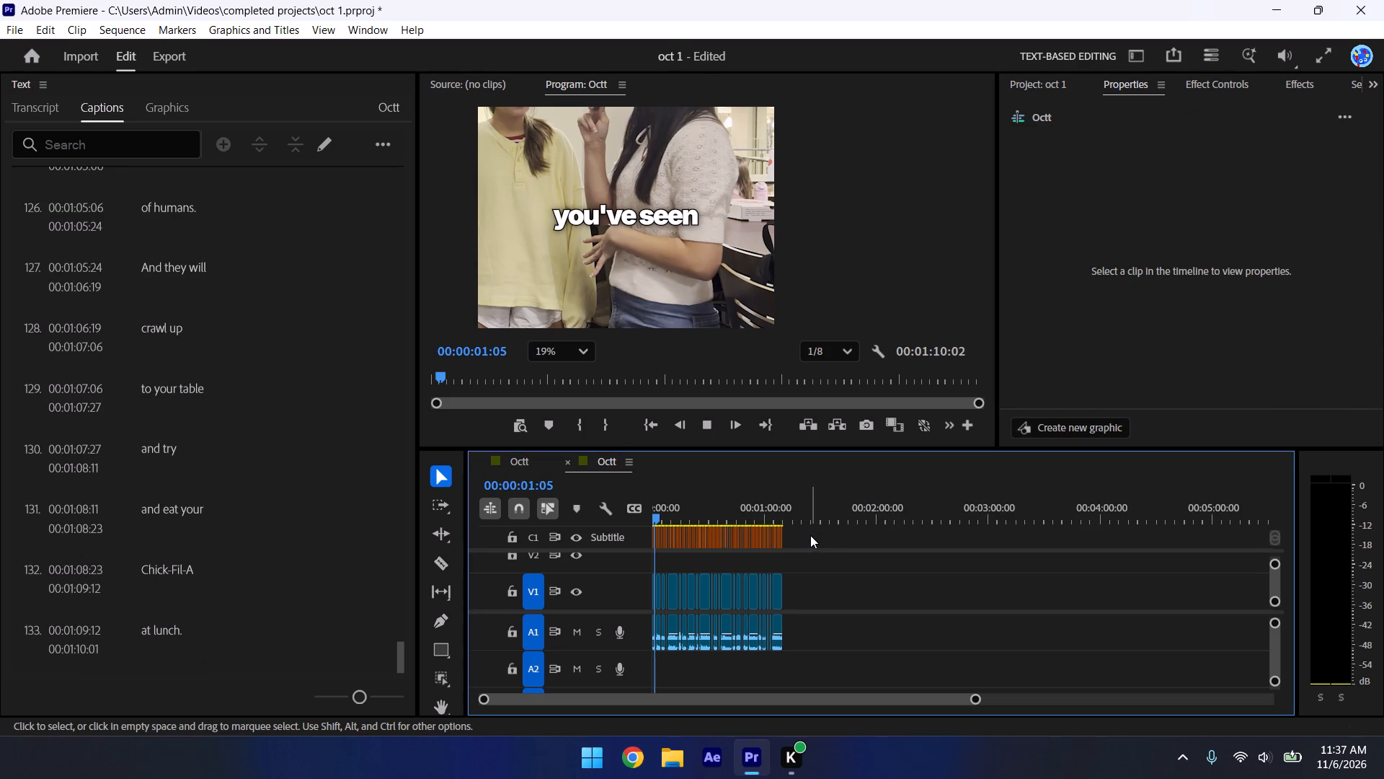
{"action": "key", "text": "space"}
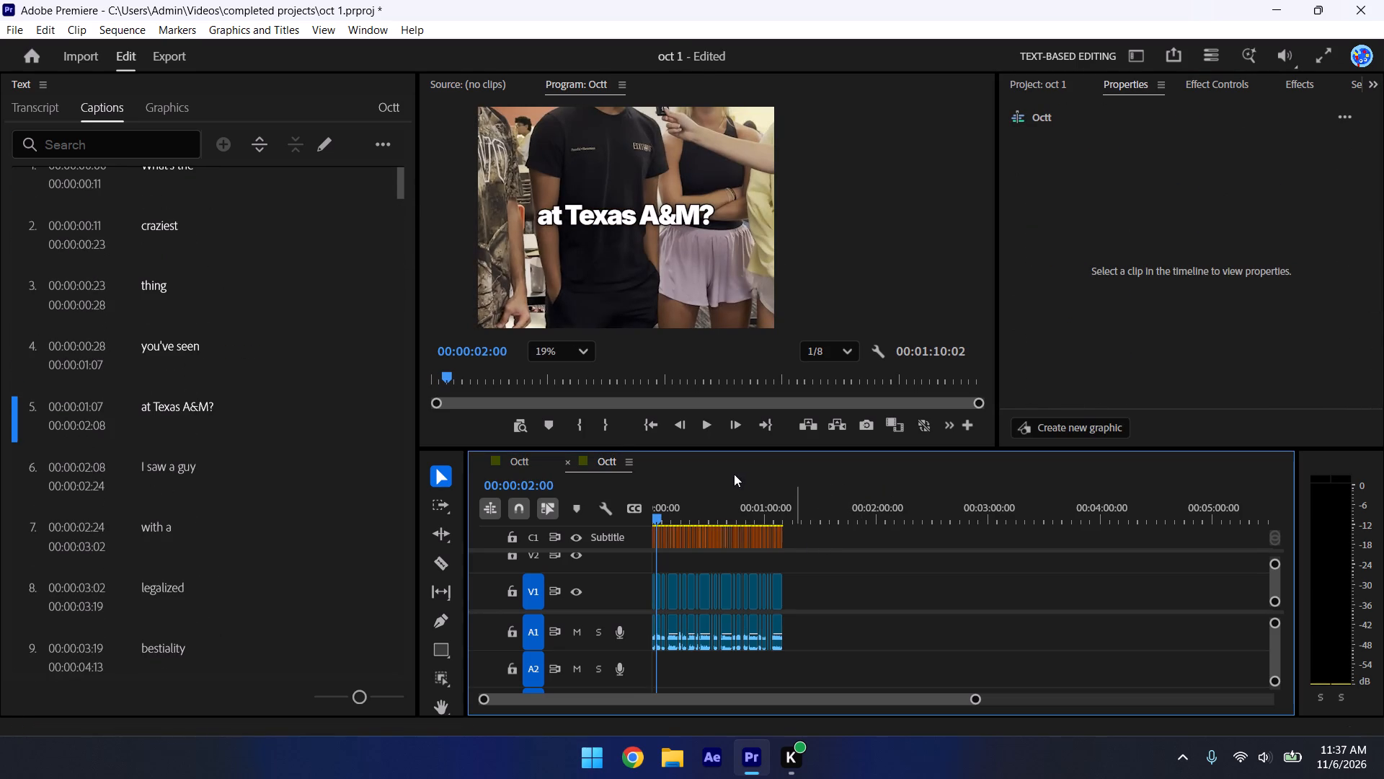
{"action": "key", "text": "space"}
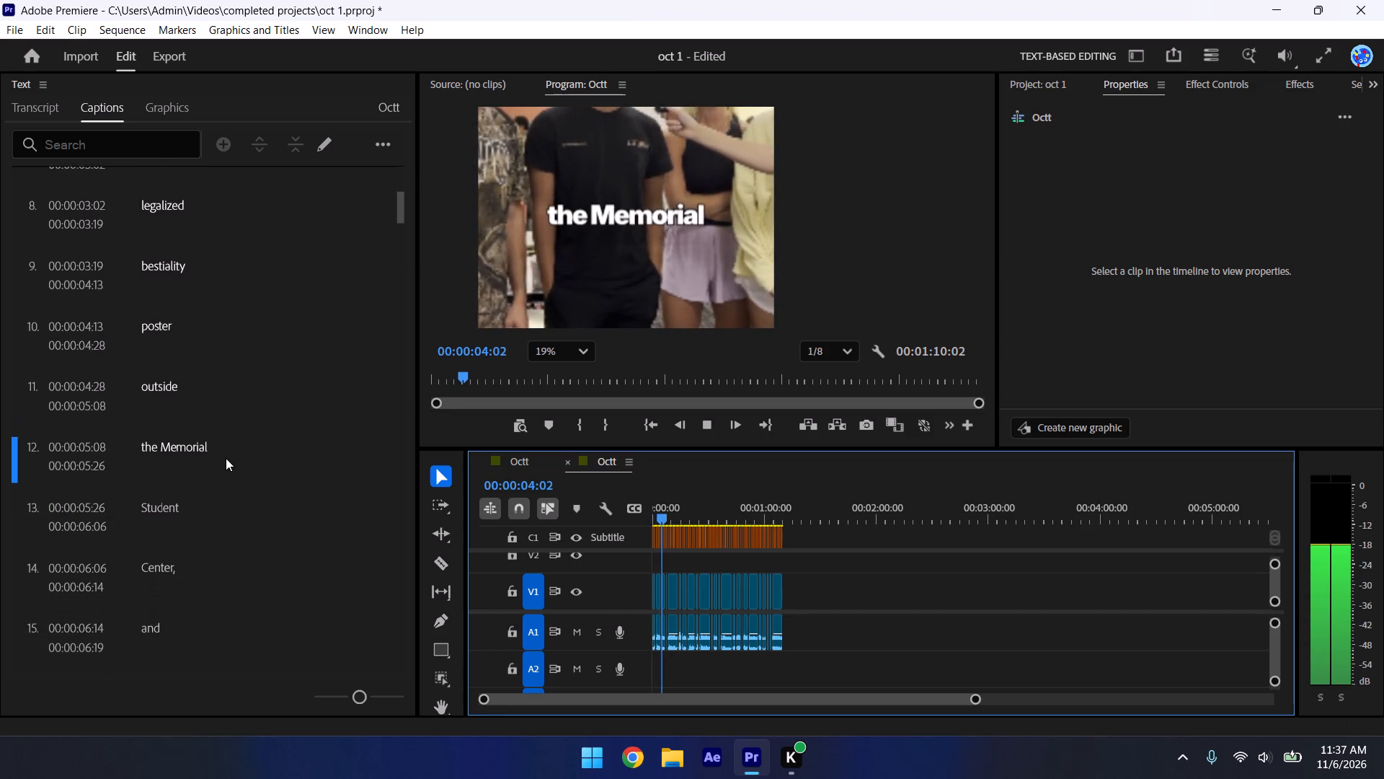
{"action": "key", "text": "space"}
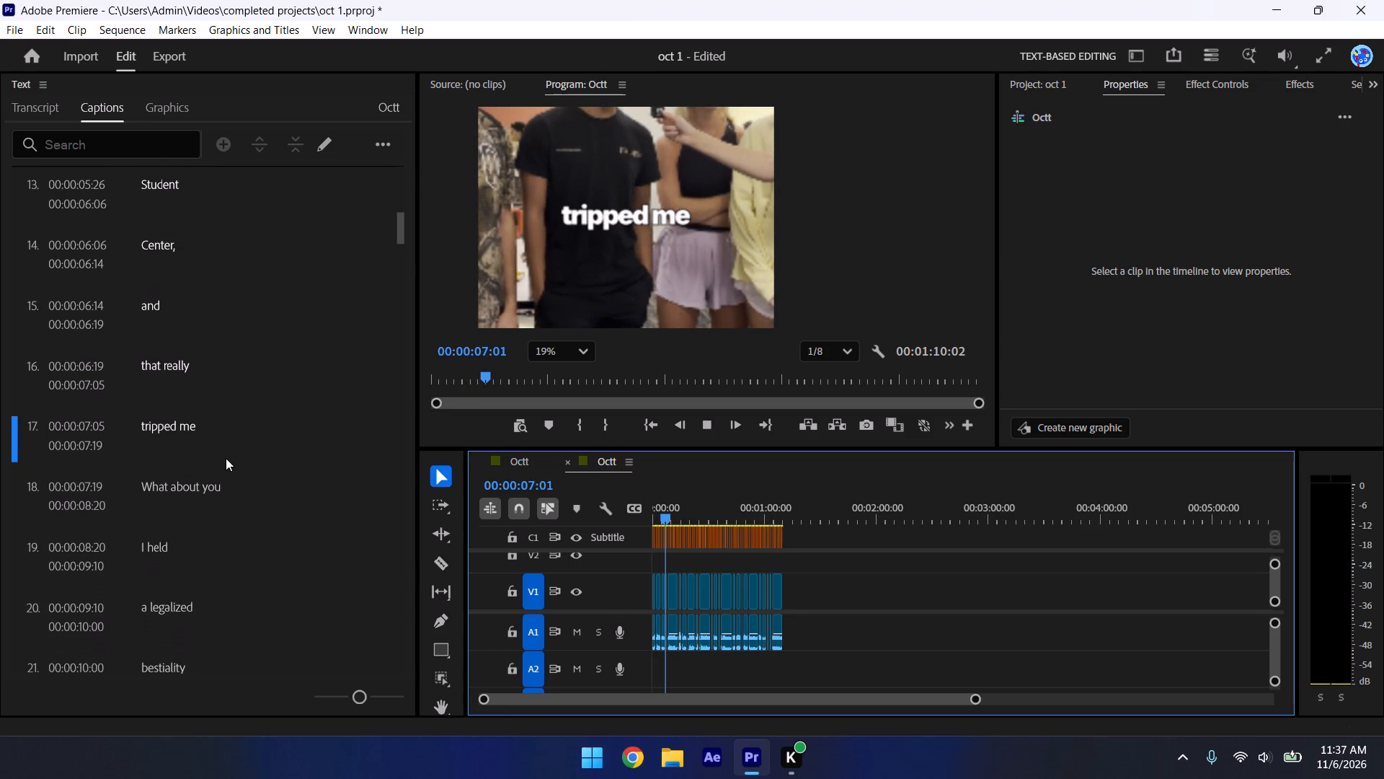
Play the sequence from 00:00:07:01 to about 00:00:16:03 and check captions 17 to 32 against the speech.
{"action": "key", "text": "space"}
{"action": "key", "text": "space"}
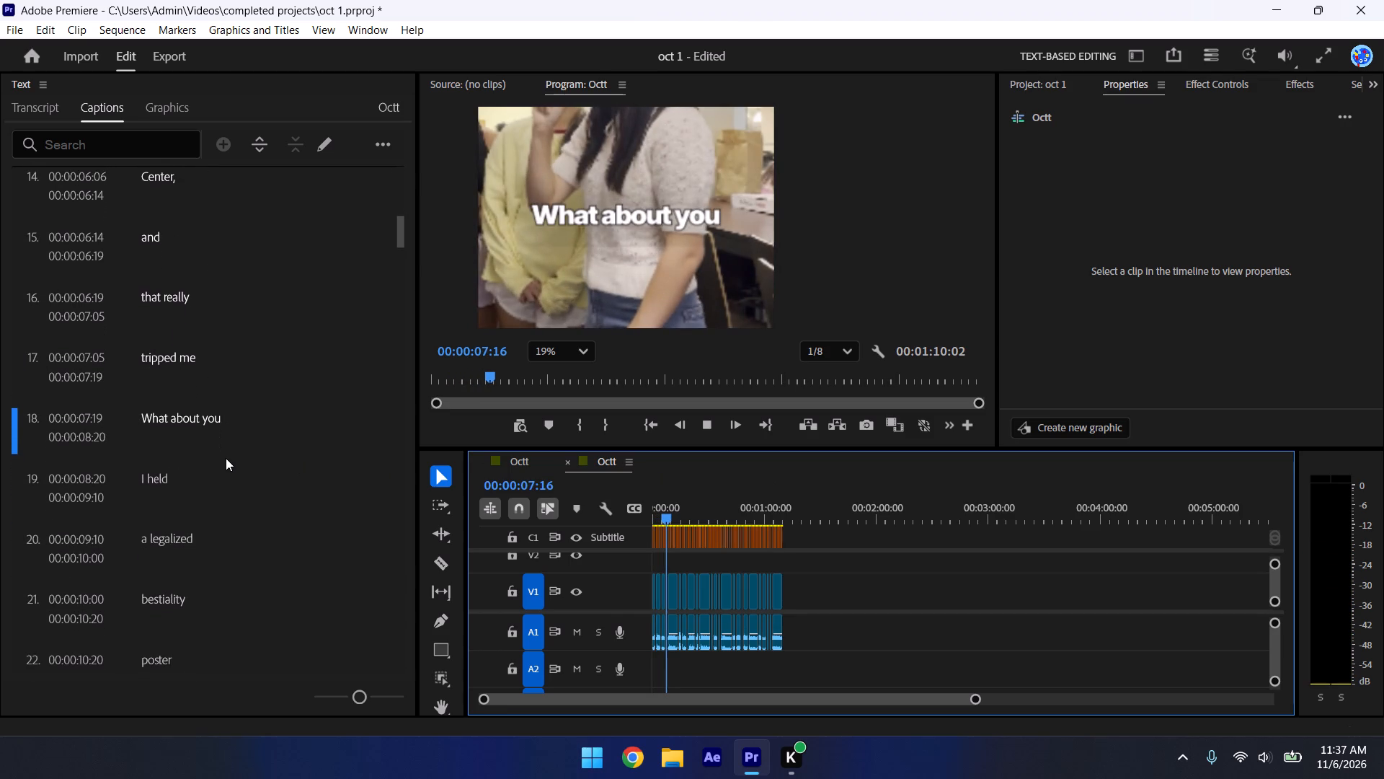
{"action": "key", "text": "space"}
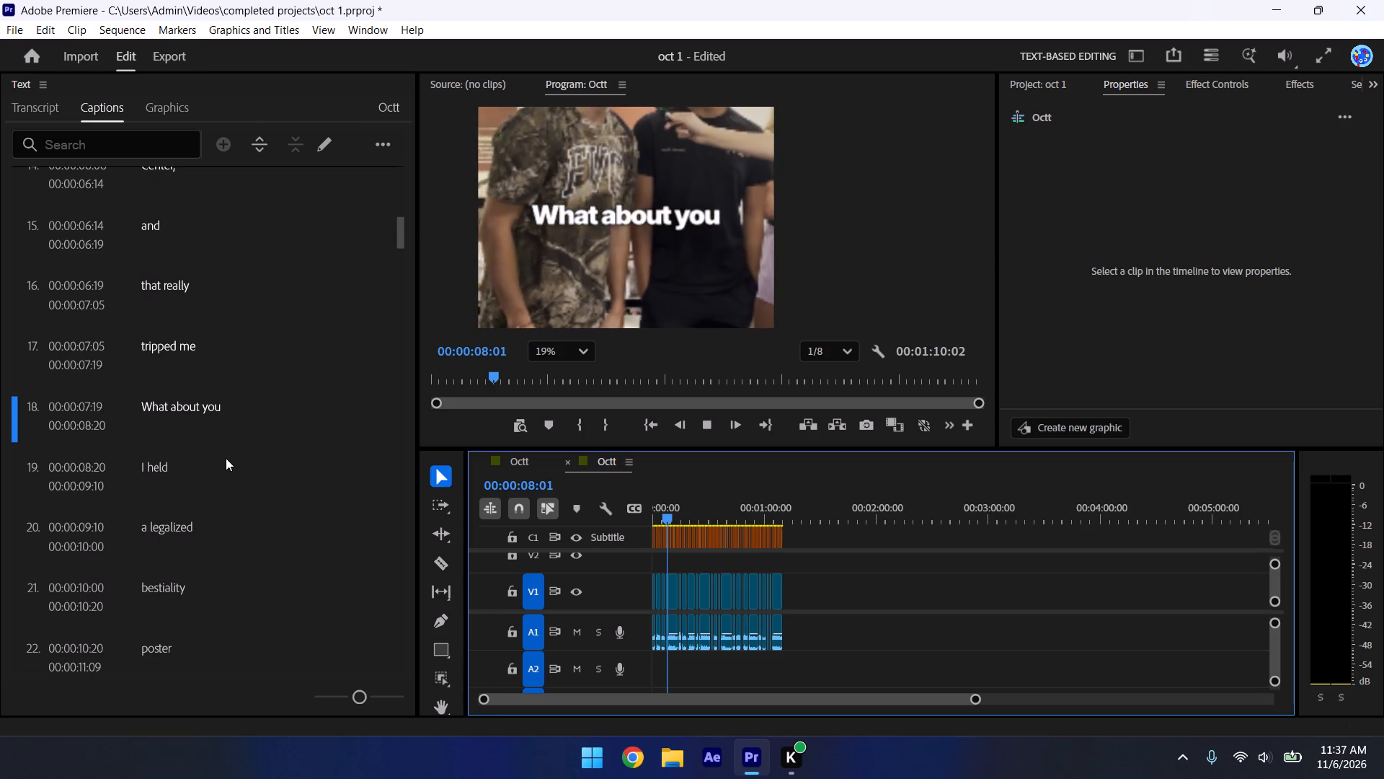
{"action": "key", "text": "space"}
{"action": "key", "text": "space"}
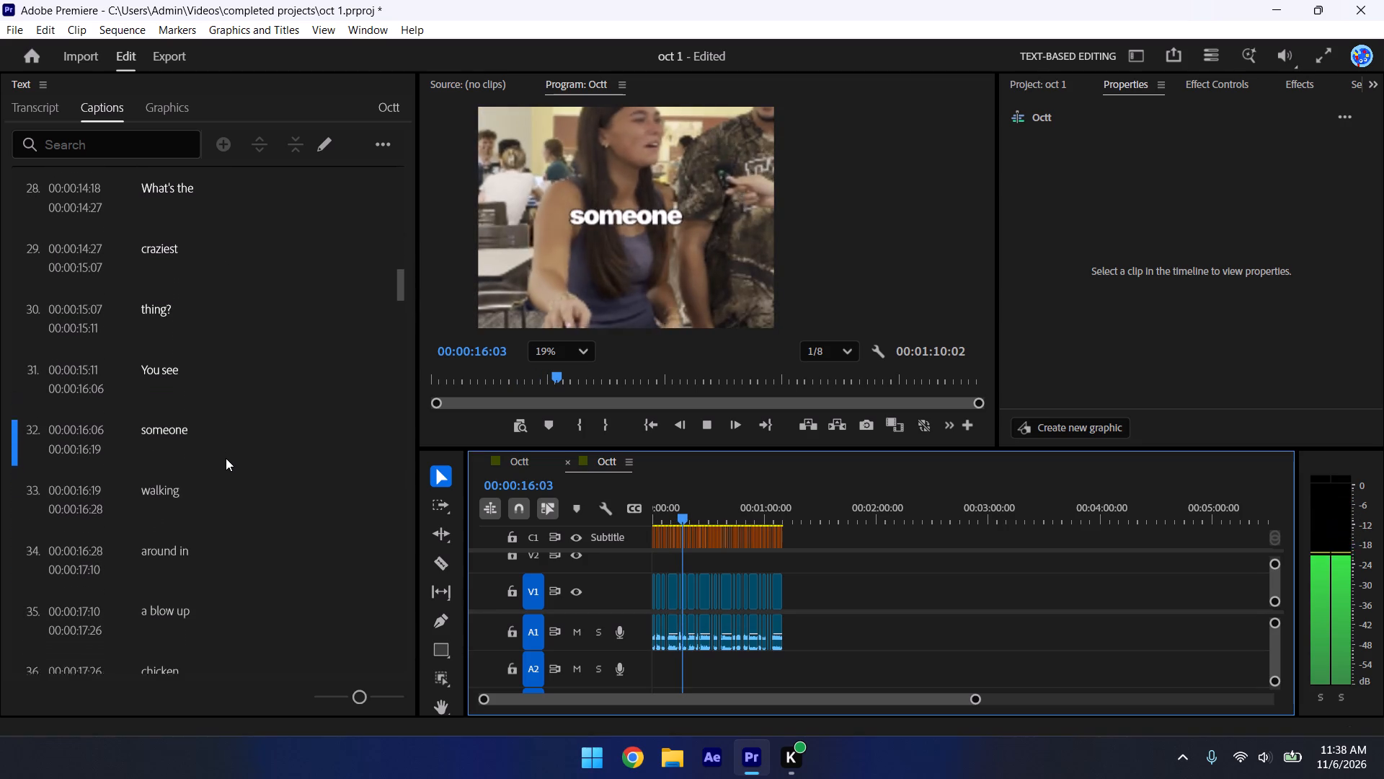
{"action": "key", "text": "space"}
Replay from caption 30, change caption 31 at 00:00:15:11 to "You seen at a&m" and save the project.
{"action": "left_click", "coordinate": [316, 221]}
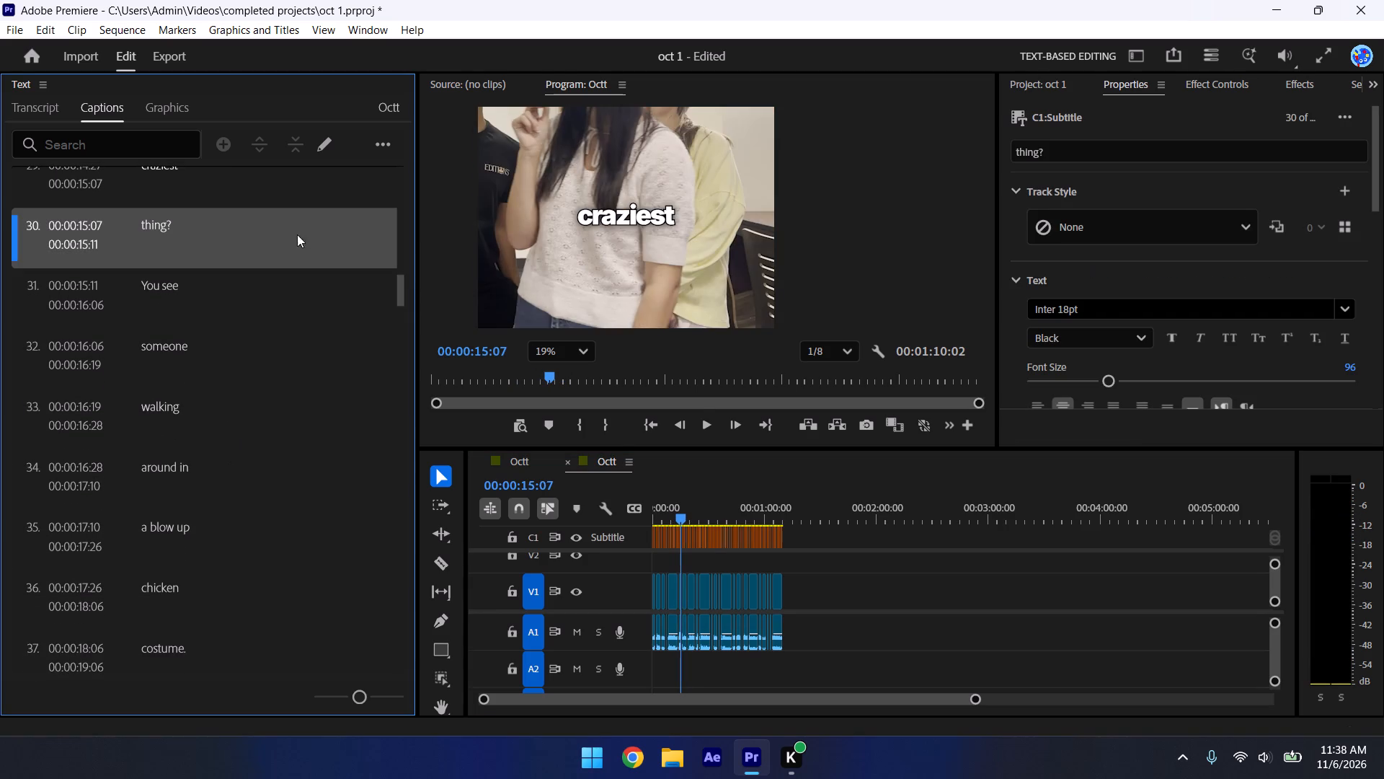
{"action": "key", "text": "space"}
{"action": "key", "text": "space"}
{"action": "double_click", "coordinate": [180, 410]}
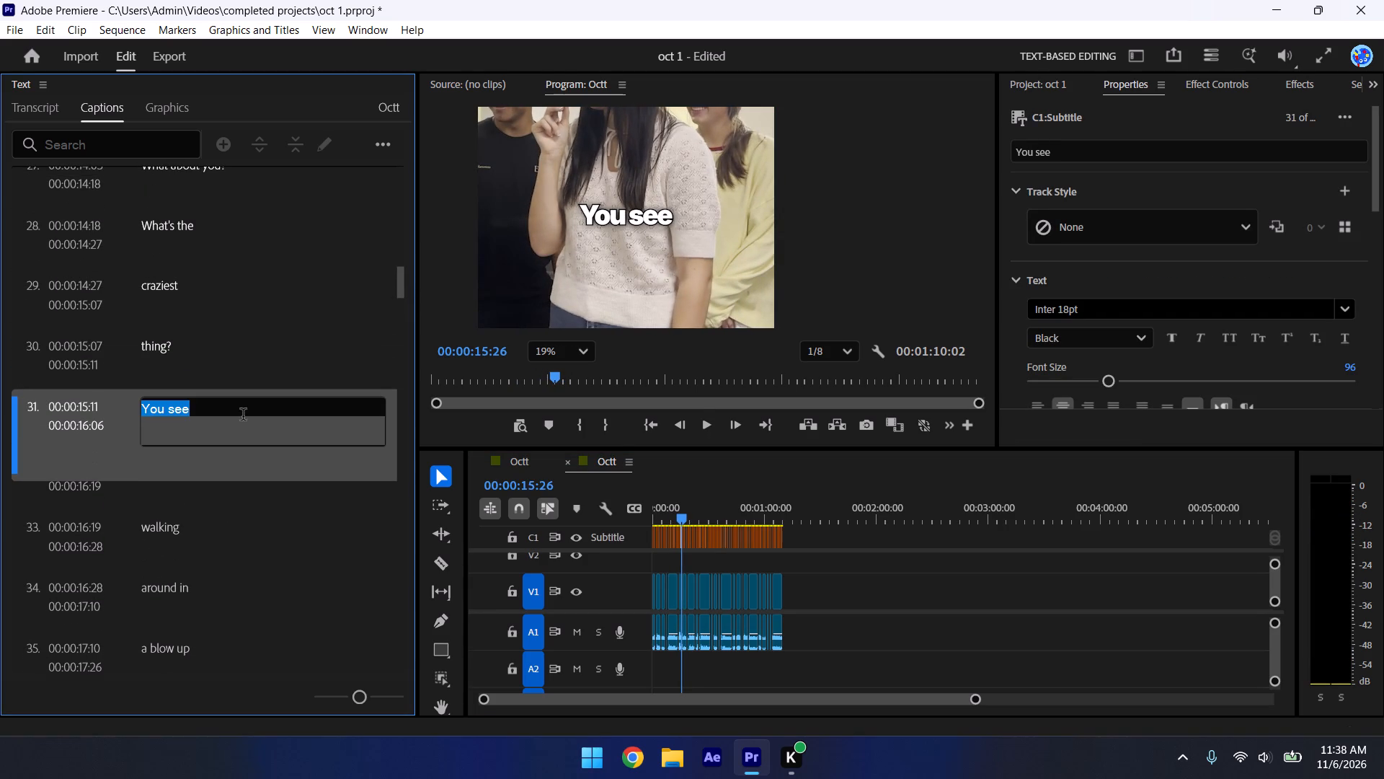
{"action": "key", "text": "Right"}
{"action": "type", "text": "n at a"}
{"action": "key", "text": "shift+ampersand"}
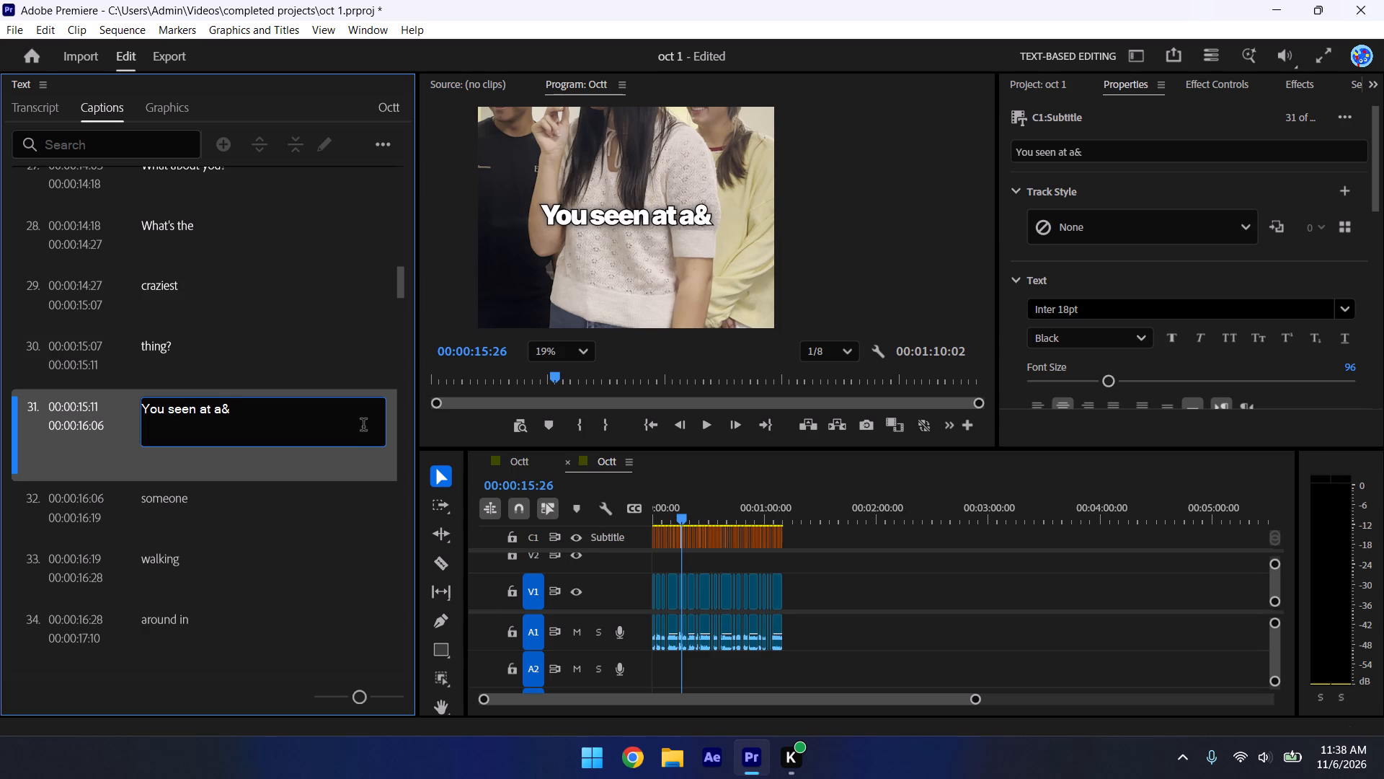
{"action": "key", "text": "m"}
{"action": "left_click", "coordinate": [302, 470]}
{"action": "key", "text": "ctrl+s"}
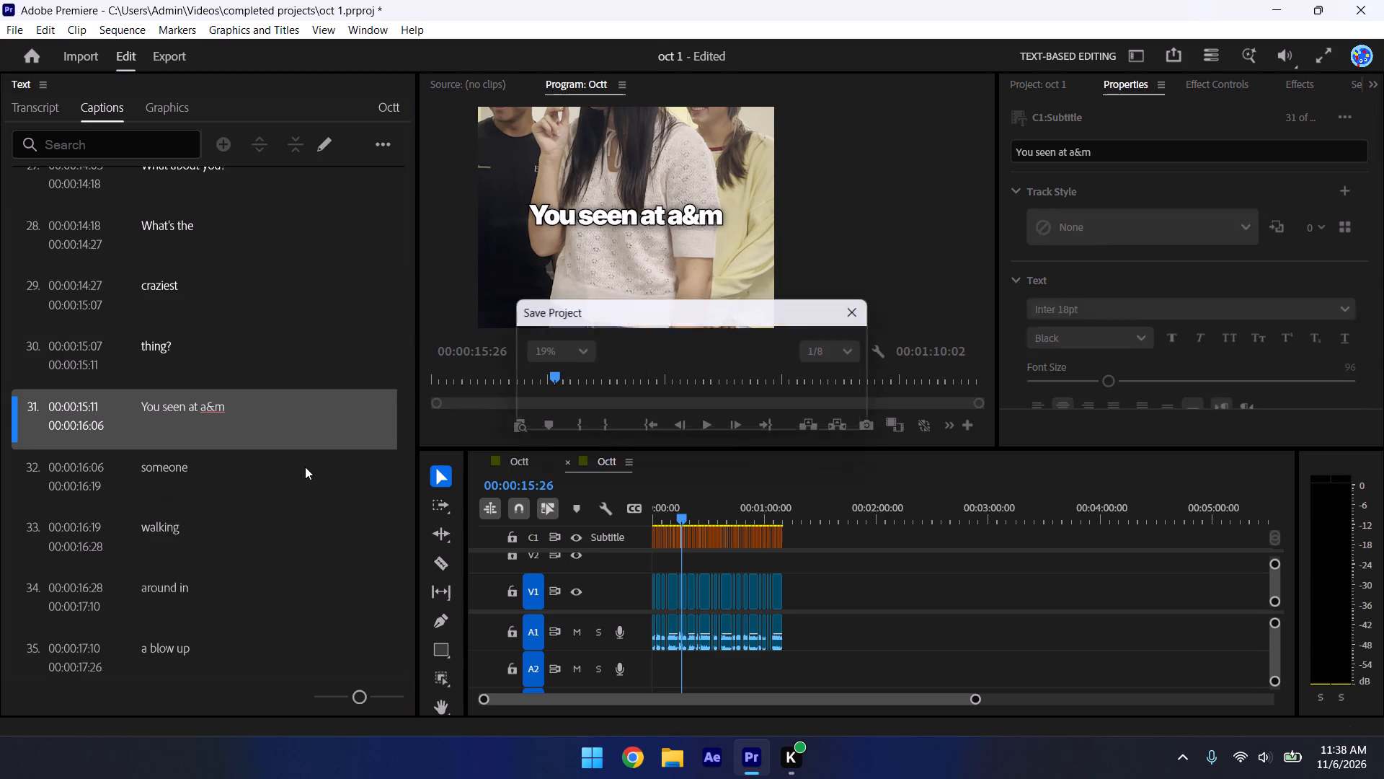
Play on from caption 31 to 00:00:45:22 and check the caption wording against the speech.
{"action": "key", "text": "space"}
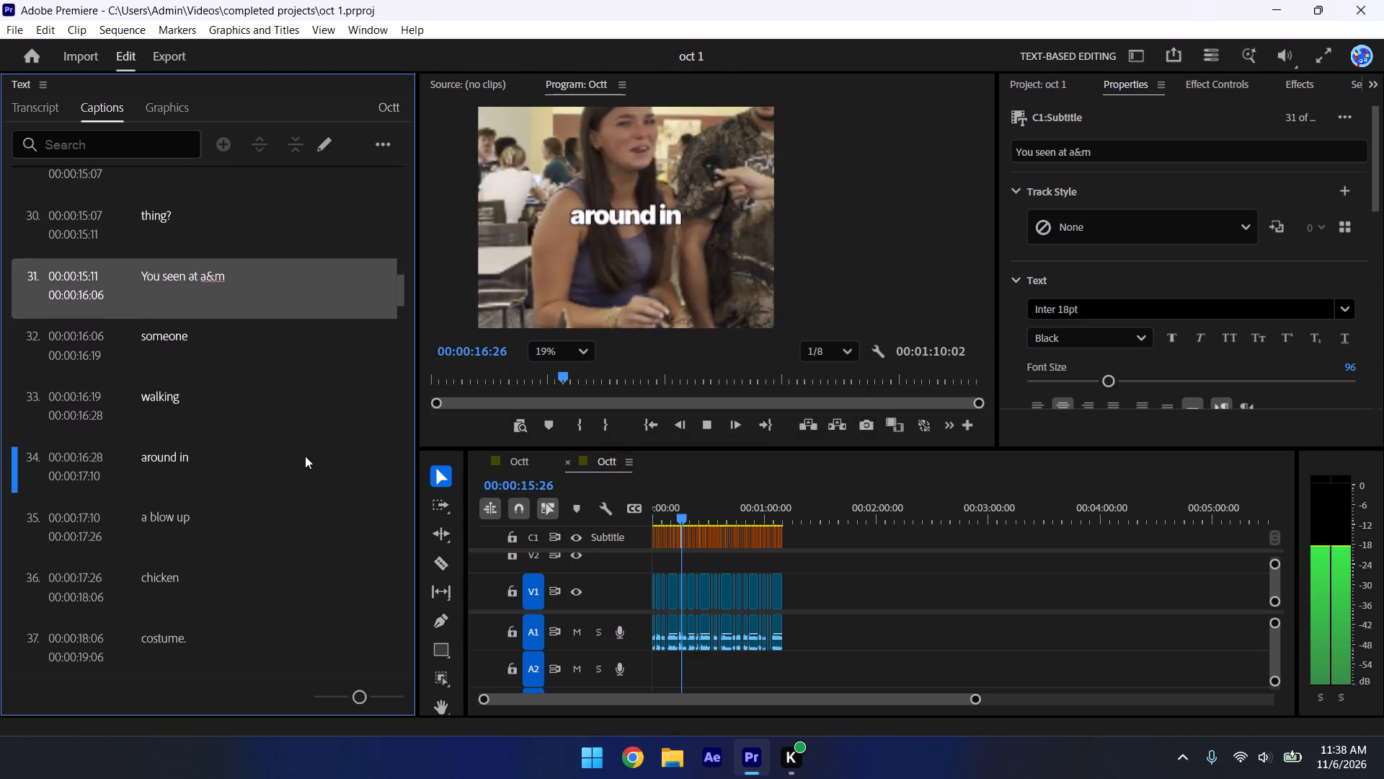
{"action": "key", "text": "space"}
{"action": "key", "text": "space"}
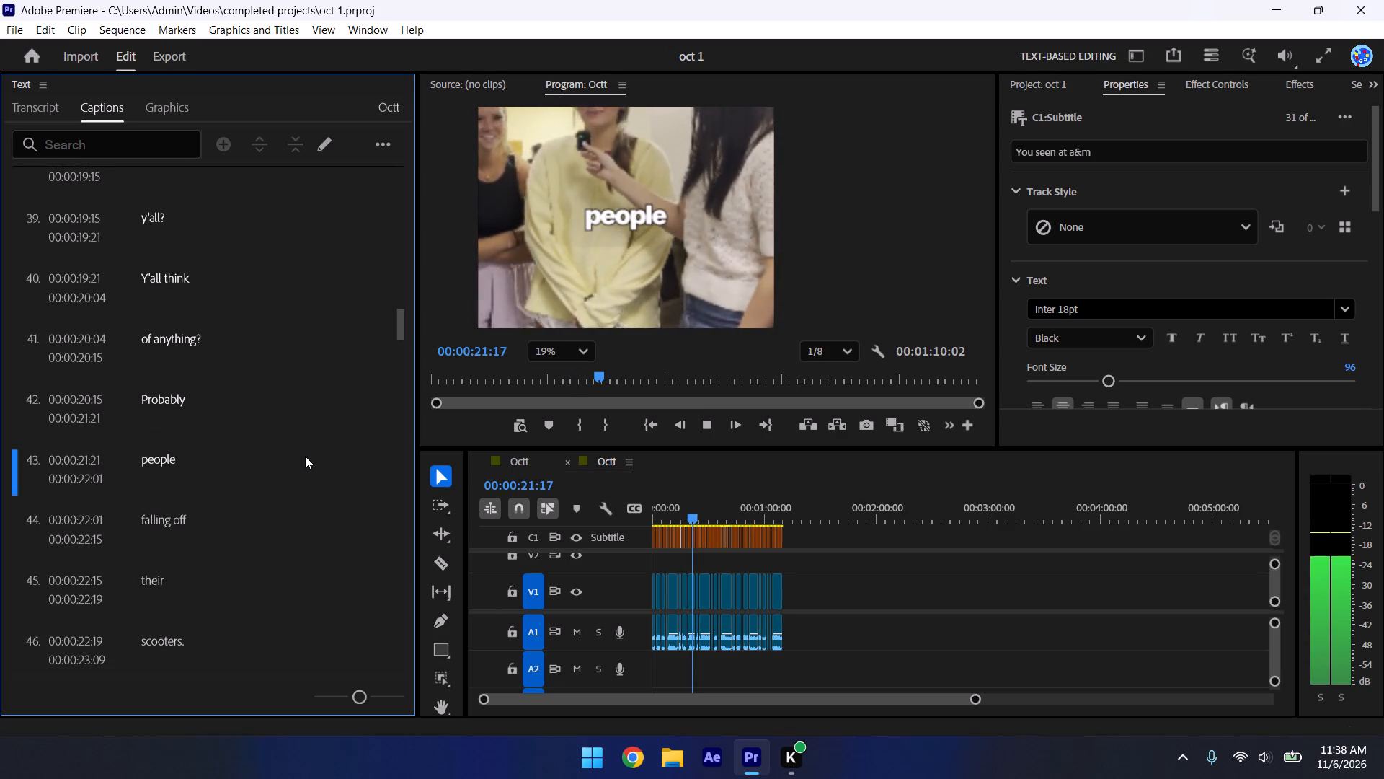
{"action": "key", "text": "space"}
{"action": "key", "text": "space"}
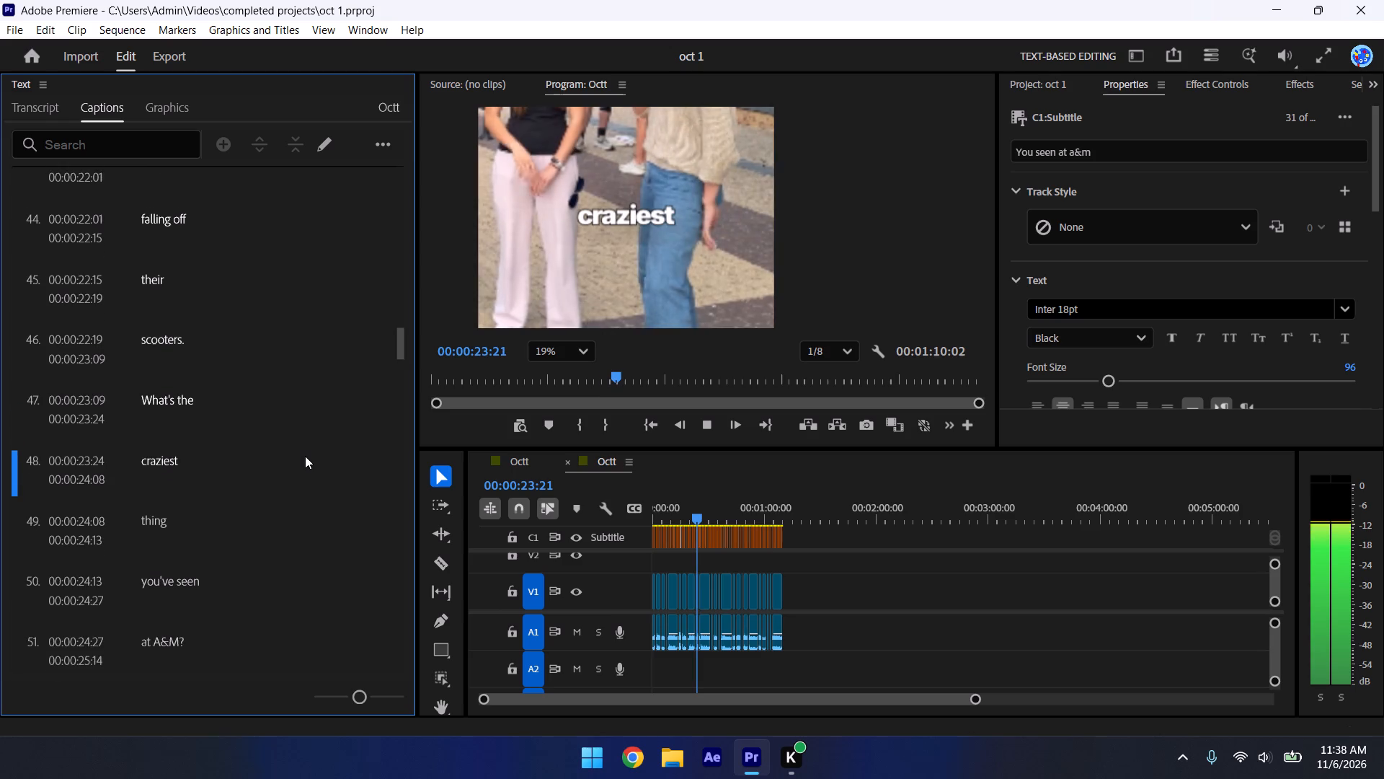
{"action": "key", "text": "space"}
{"action": "key", "text": "space"}
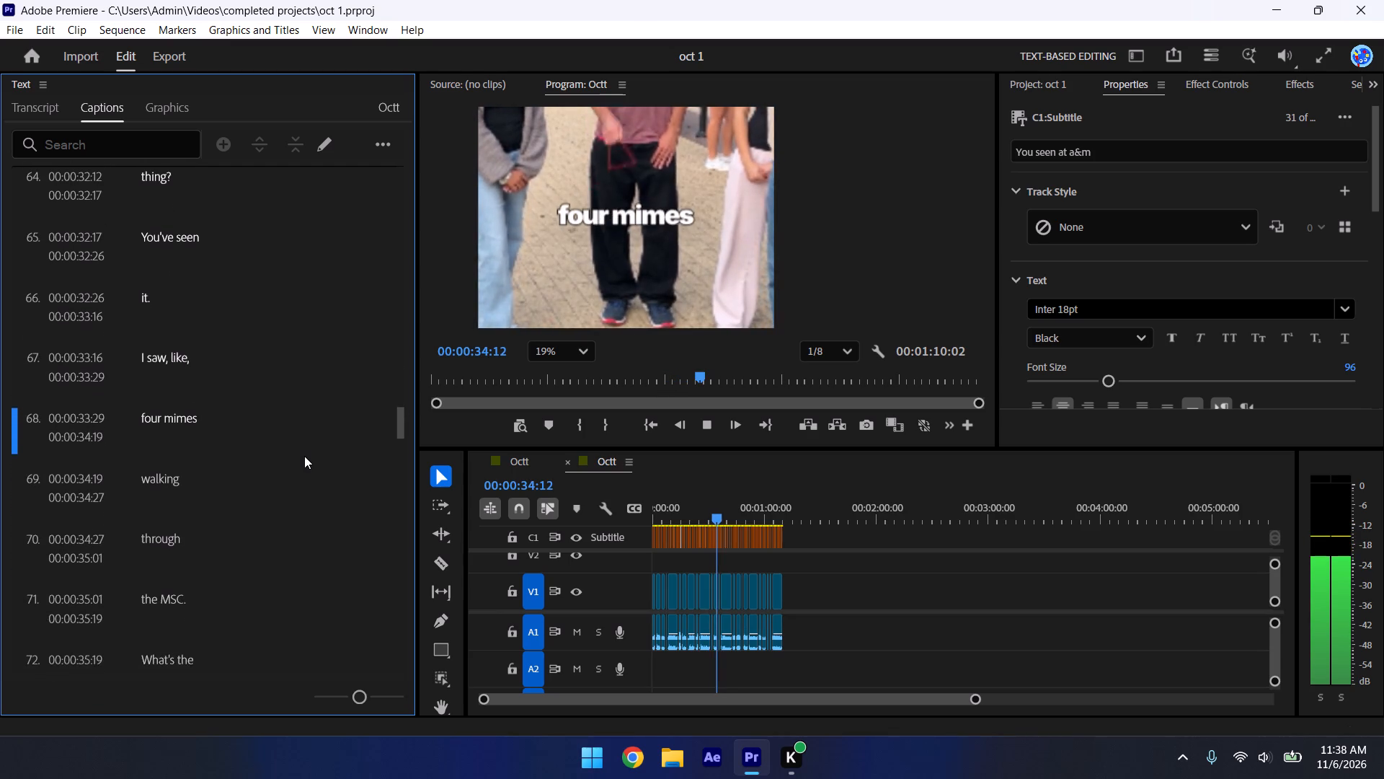
{"action": "key", "text": "space"}
{"action": "key", "text": "space"}
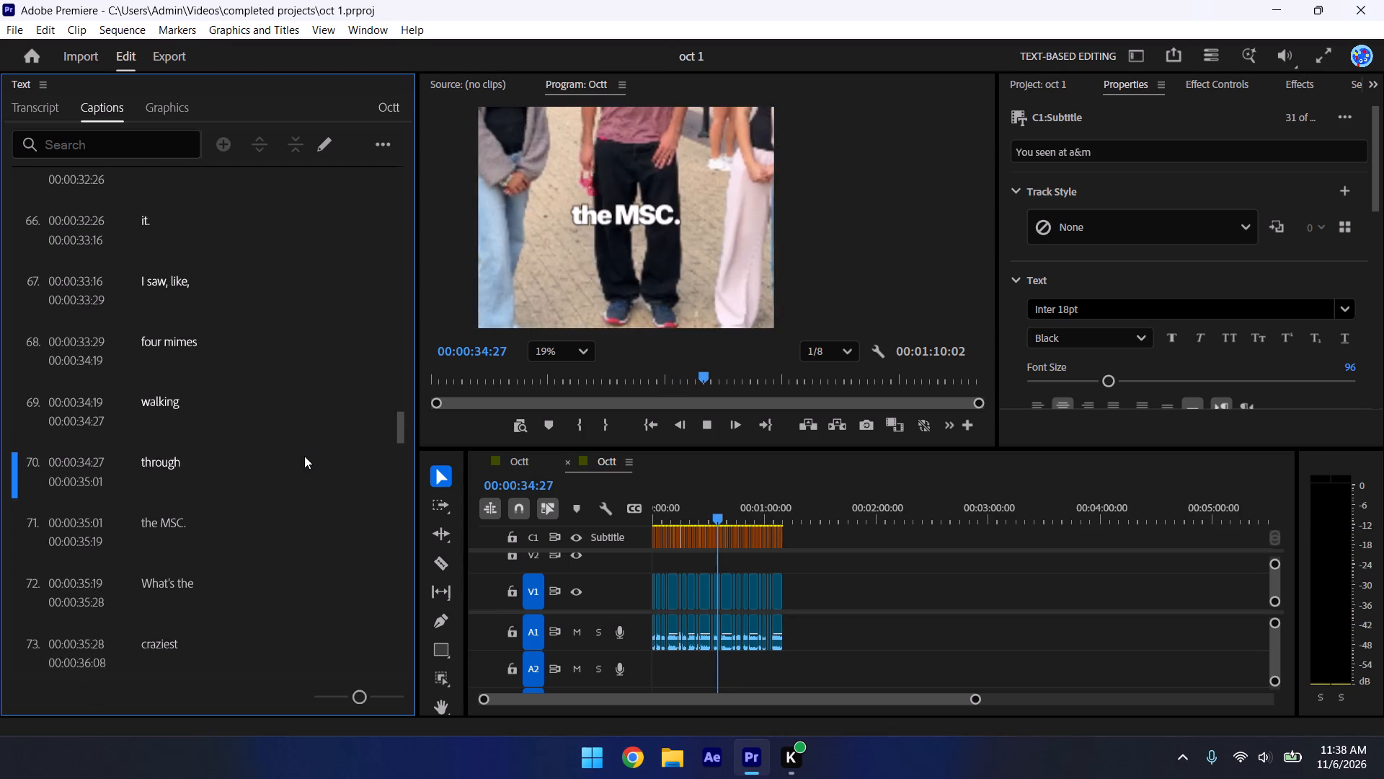
{"action": "key", "text": "space"}
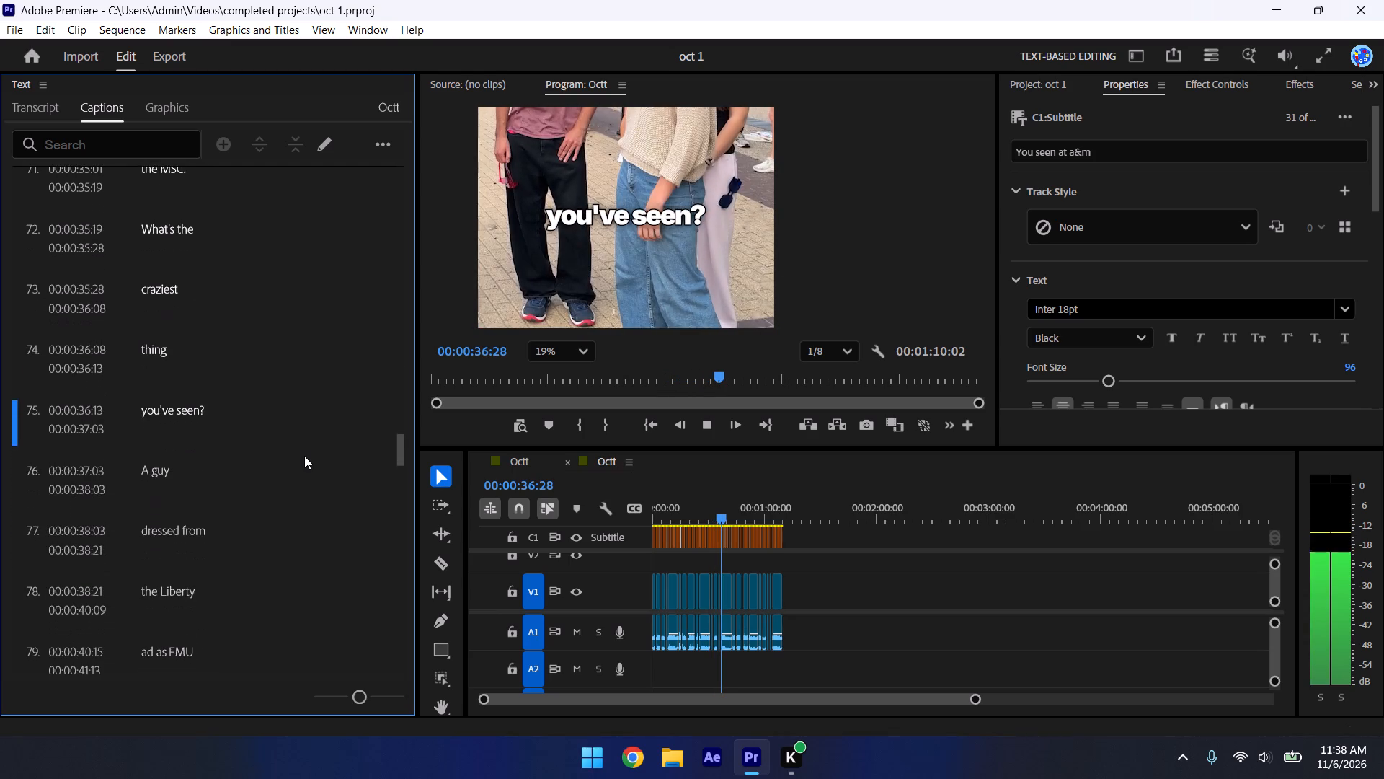
{"action": "key", "text": "space"}
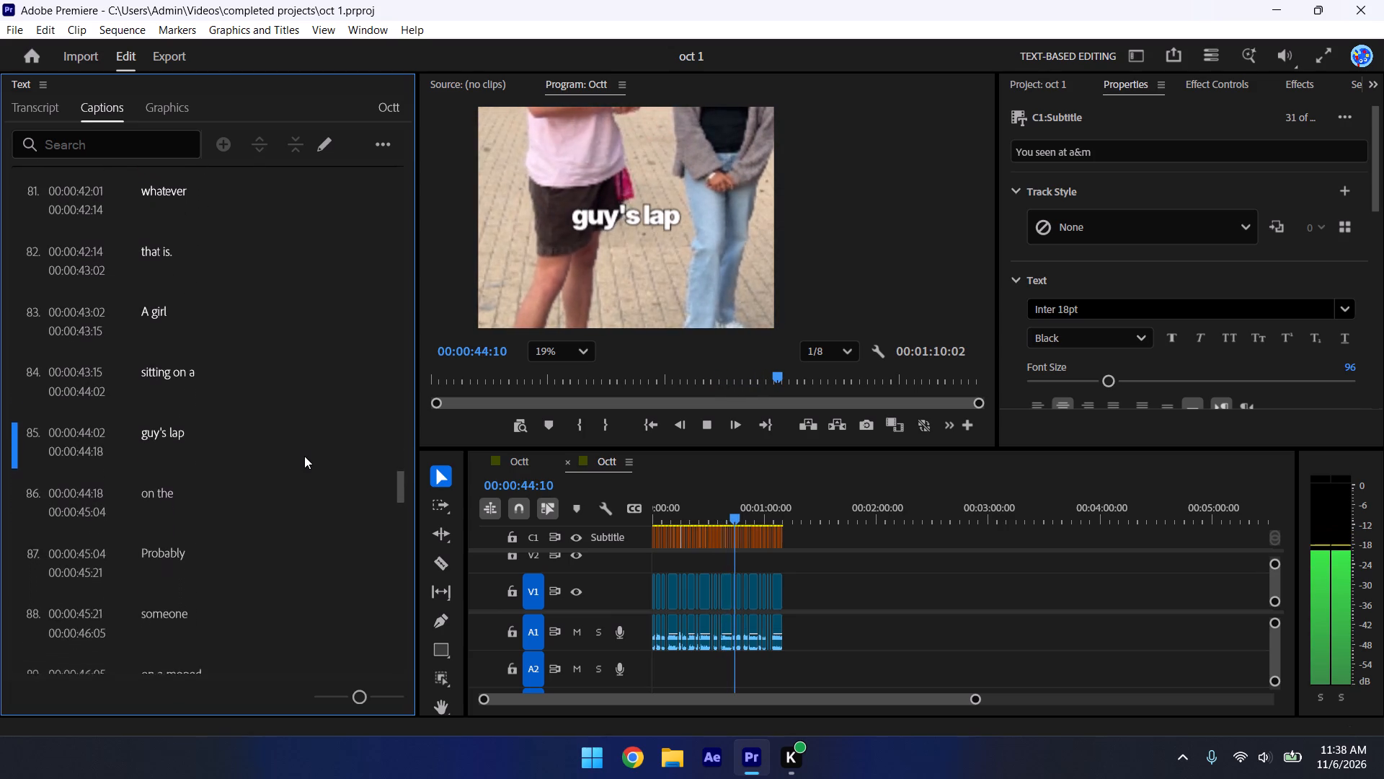
{"action": "key", "text": "space"}
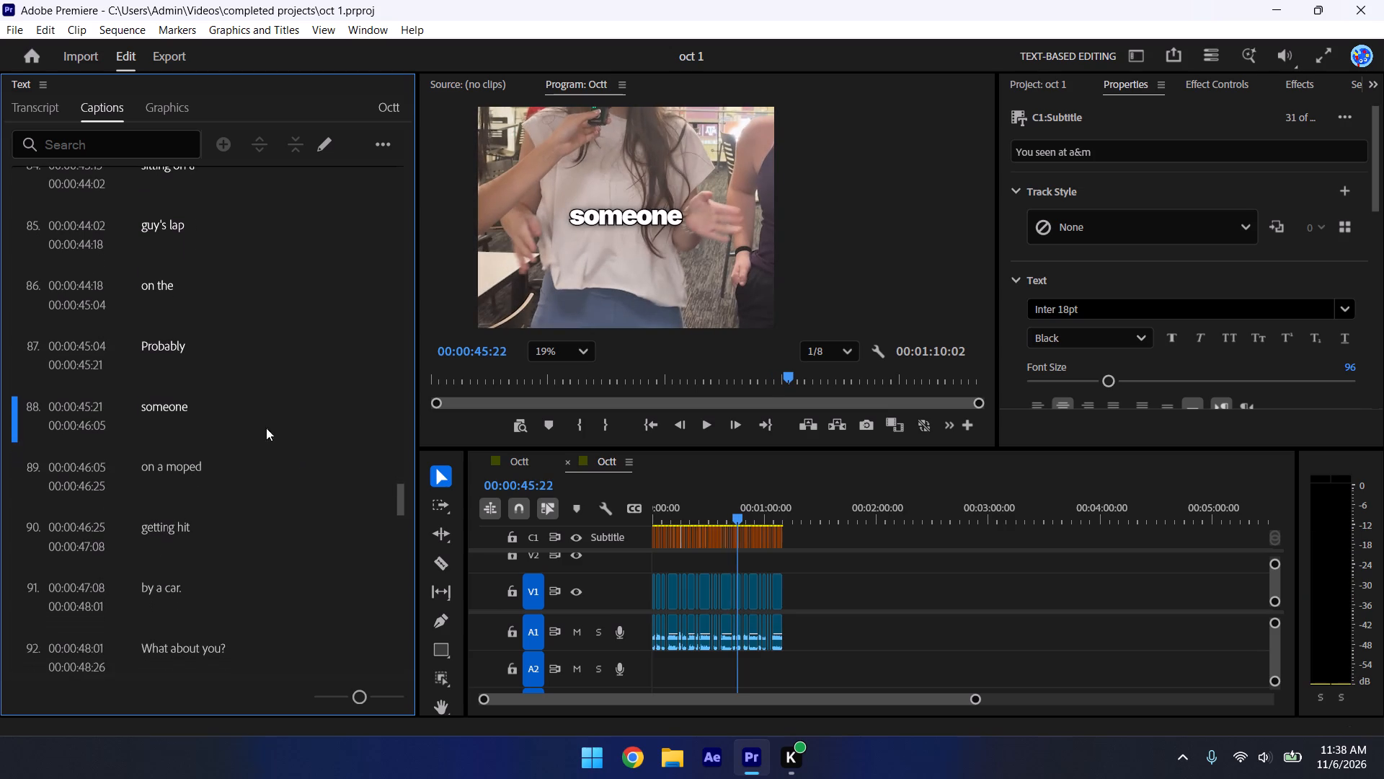
Change caption 86 at 00:00:44:18 to "on the bus" and save the project.
{"action": "double_click", "coordinate": [239, 261]}
{"action": "double_click", "coordinate": [212, 320]}
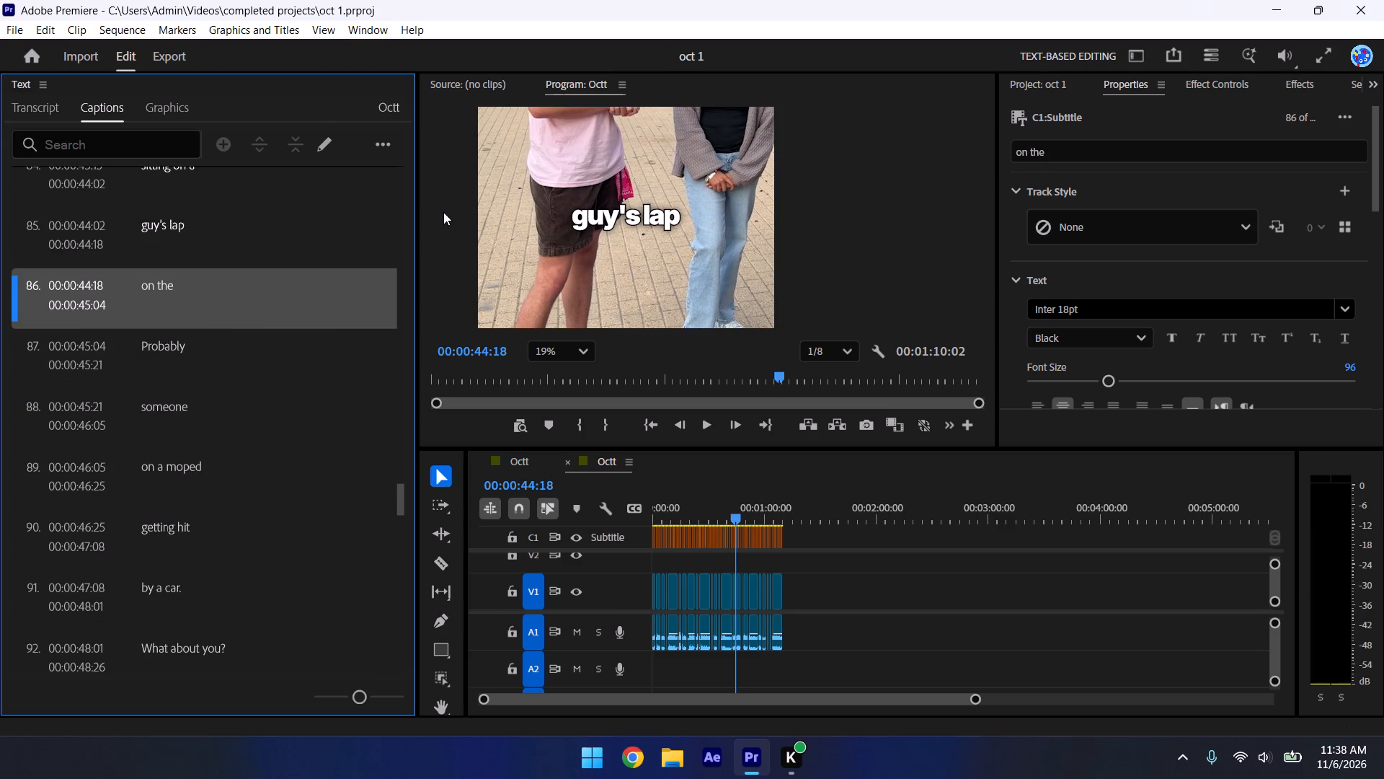
{"action": "double_click", "coordinate": [223, 307]}
{"action": "key", "text": "Right"}
{"action": "key", "text": "space"}
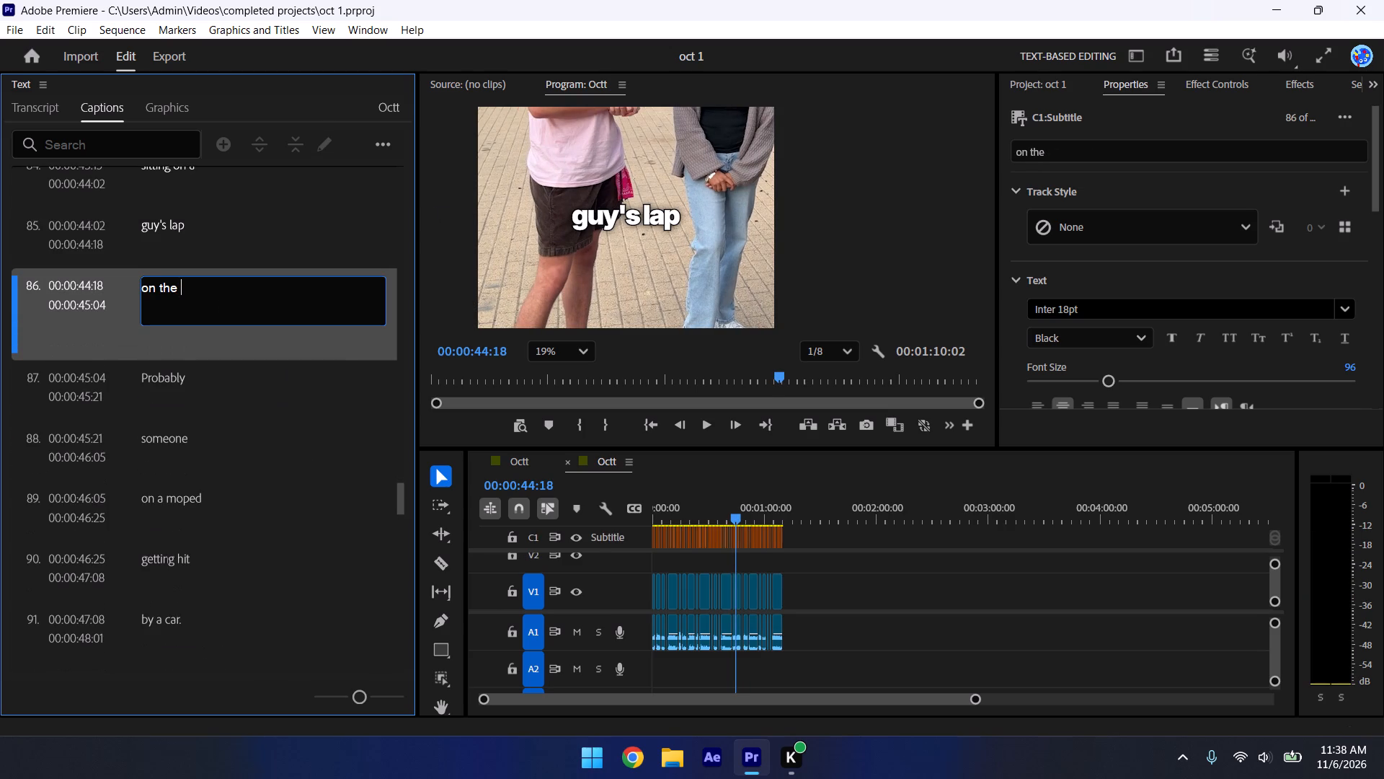
{"action": "type", "text": "bus"}
{"action": "left_click", "coordinate": [219, 336]}
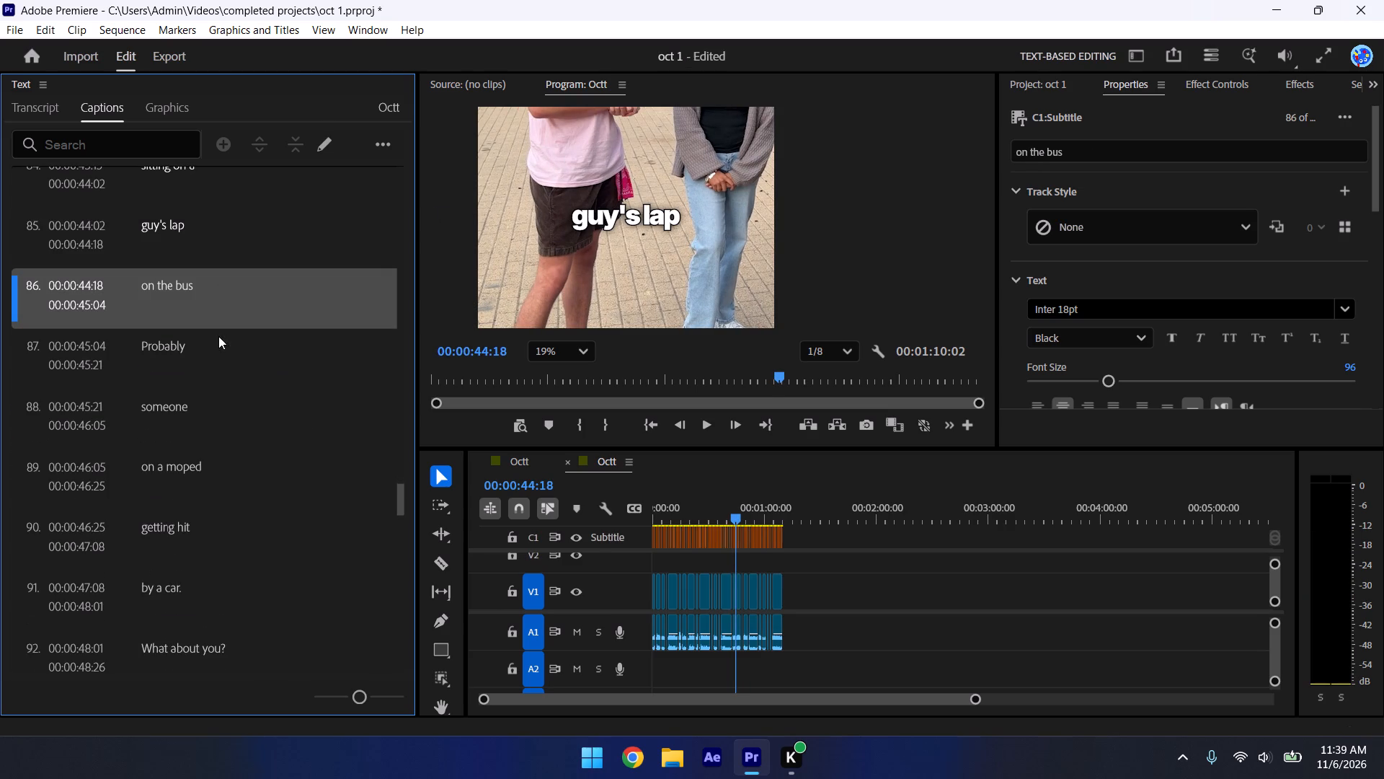
{"action": "key", "text": "ctrl+s"}
Check playback up to caption 91 and change caption 89 at 00:00:46:05 to "on a mopad".
{"action": "key", "text": "space"}
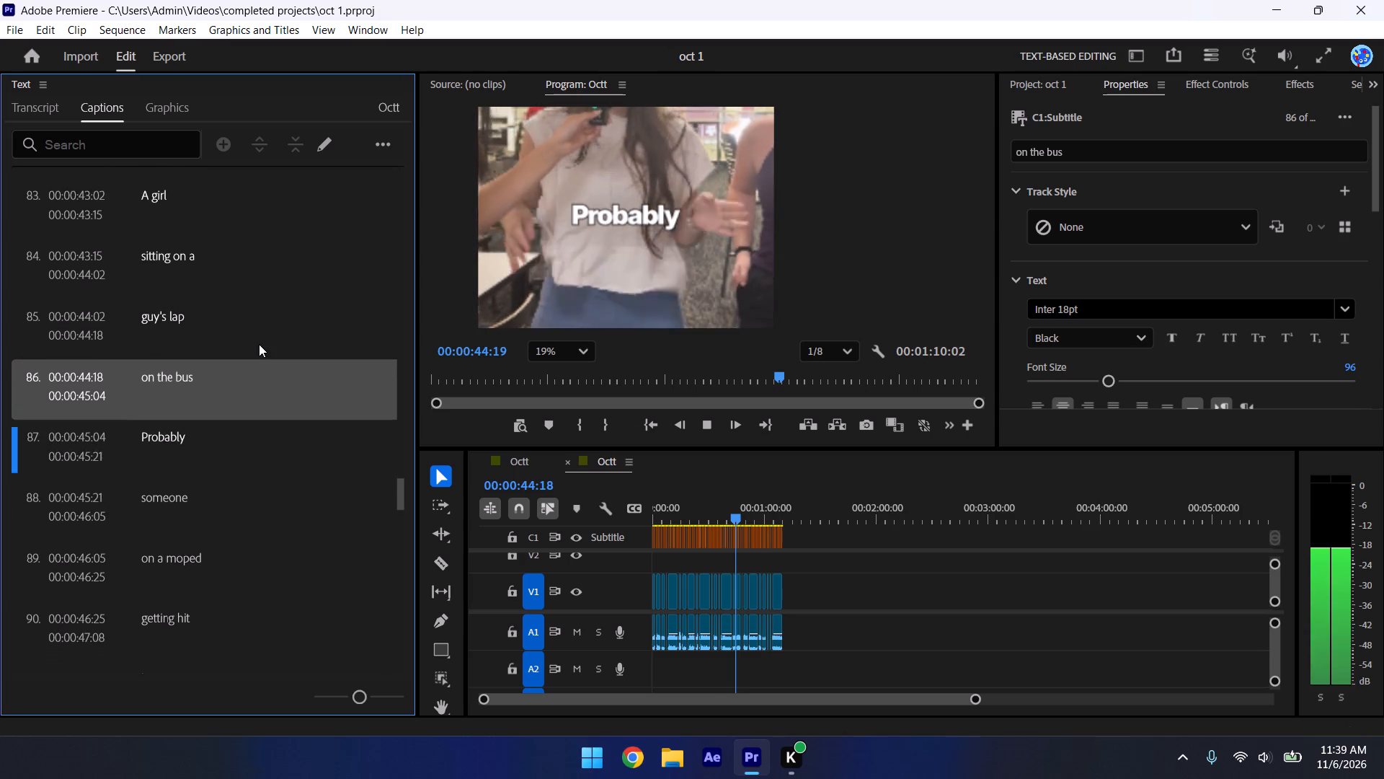
{"action": "key", "text": "space"}
{"action": "key", "text": "space"}
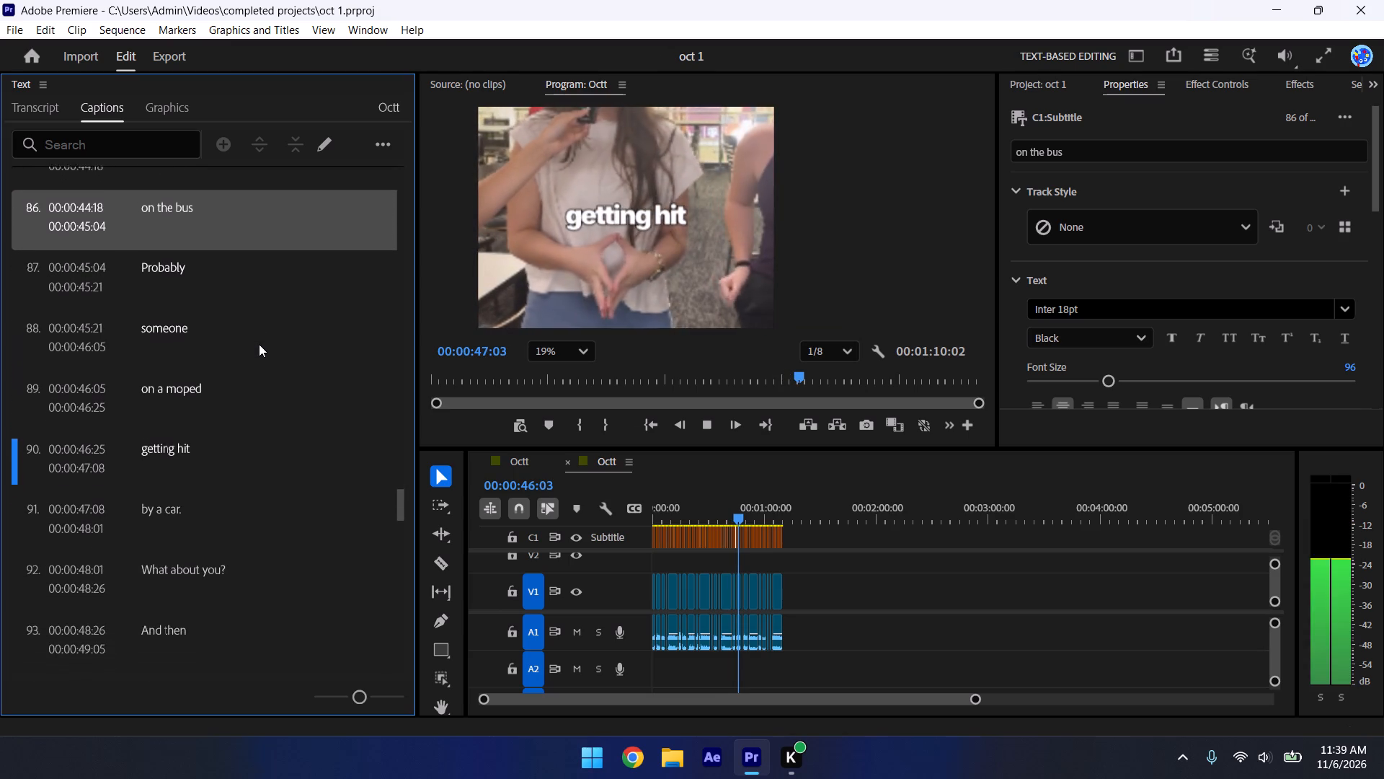
{"action": "key", "text": "space"}
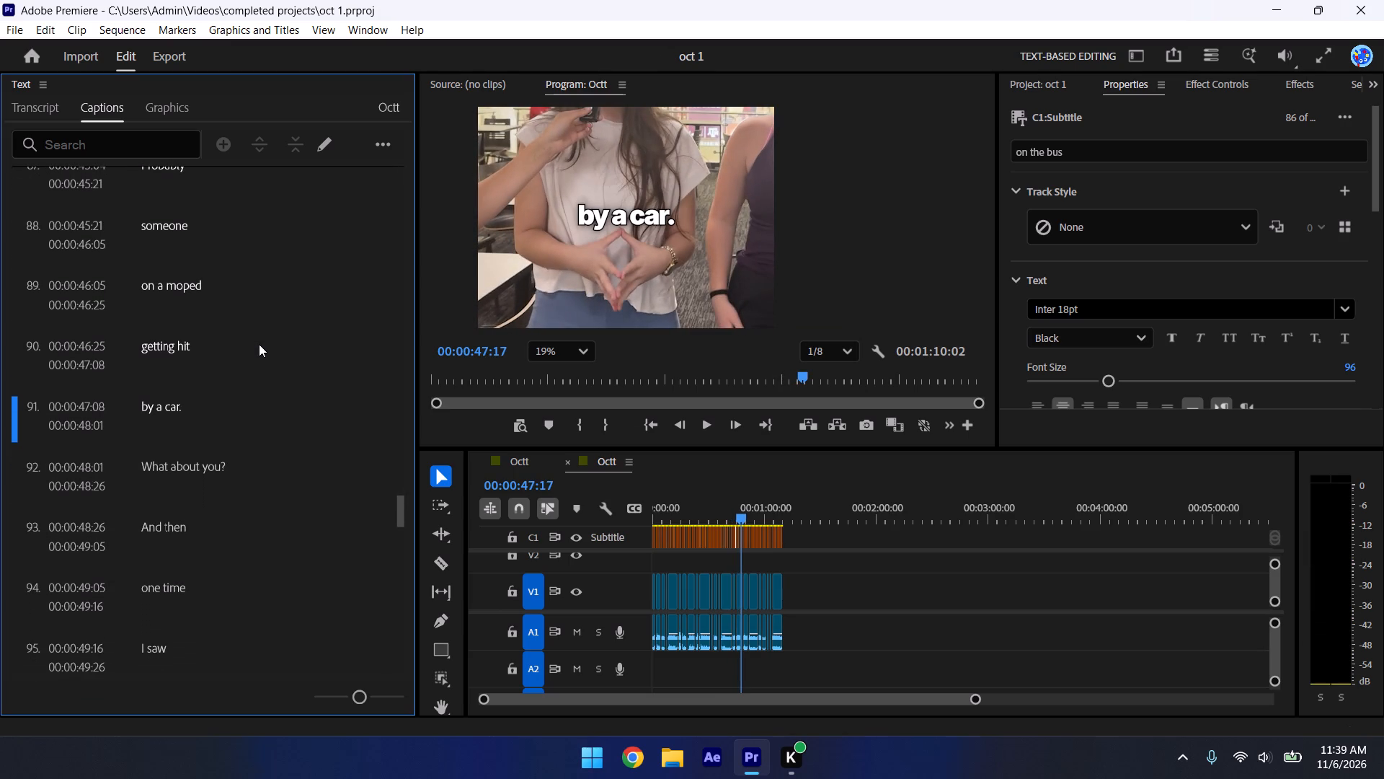
{"action": "key", "text": "space"}
{"action": "key", "text": "space"}
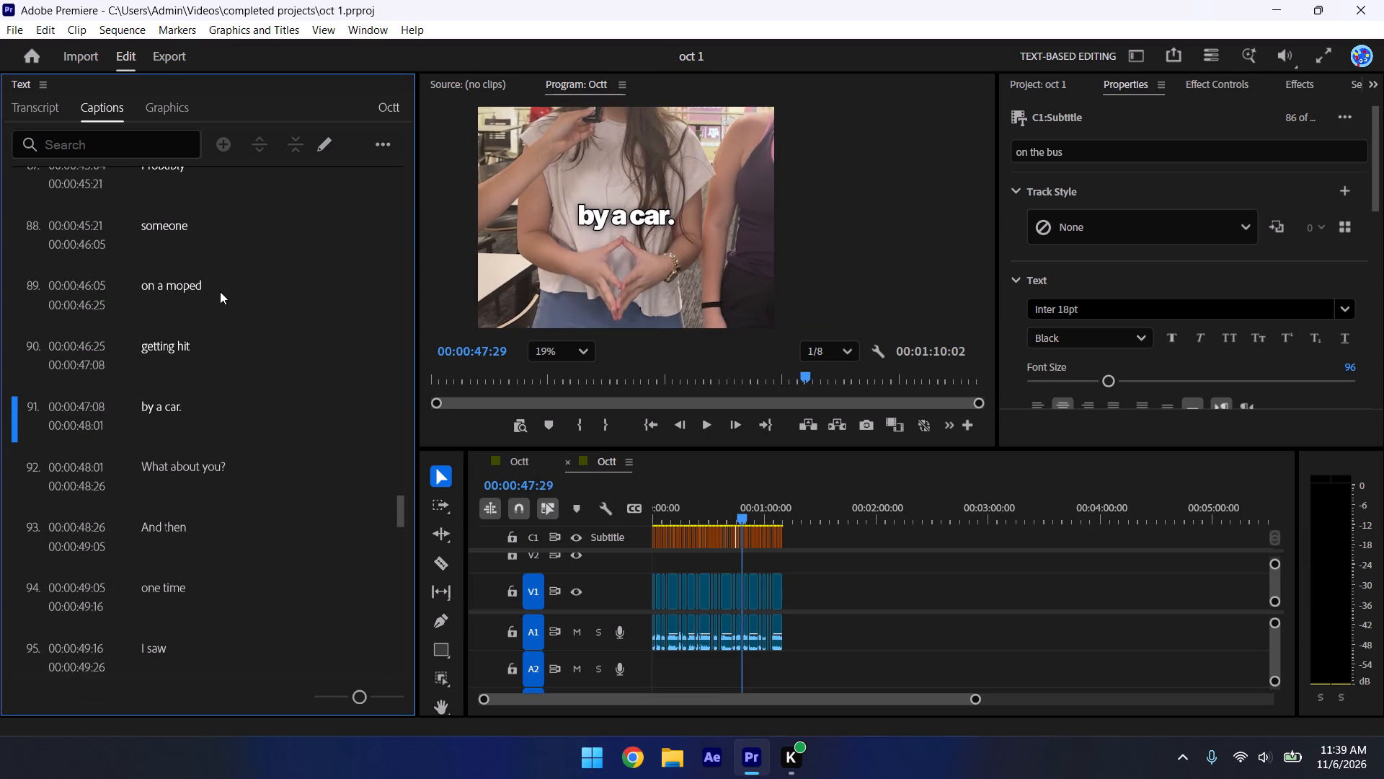
{"action": "key", "text": "space"}
{"action": "key", "text": "space"}
{"action": "double_click", "coordinate": [208, 284]}
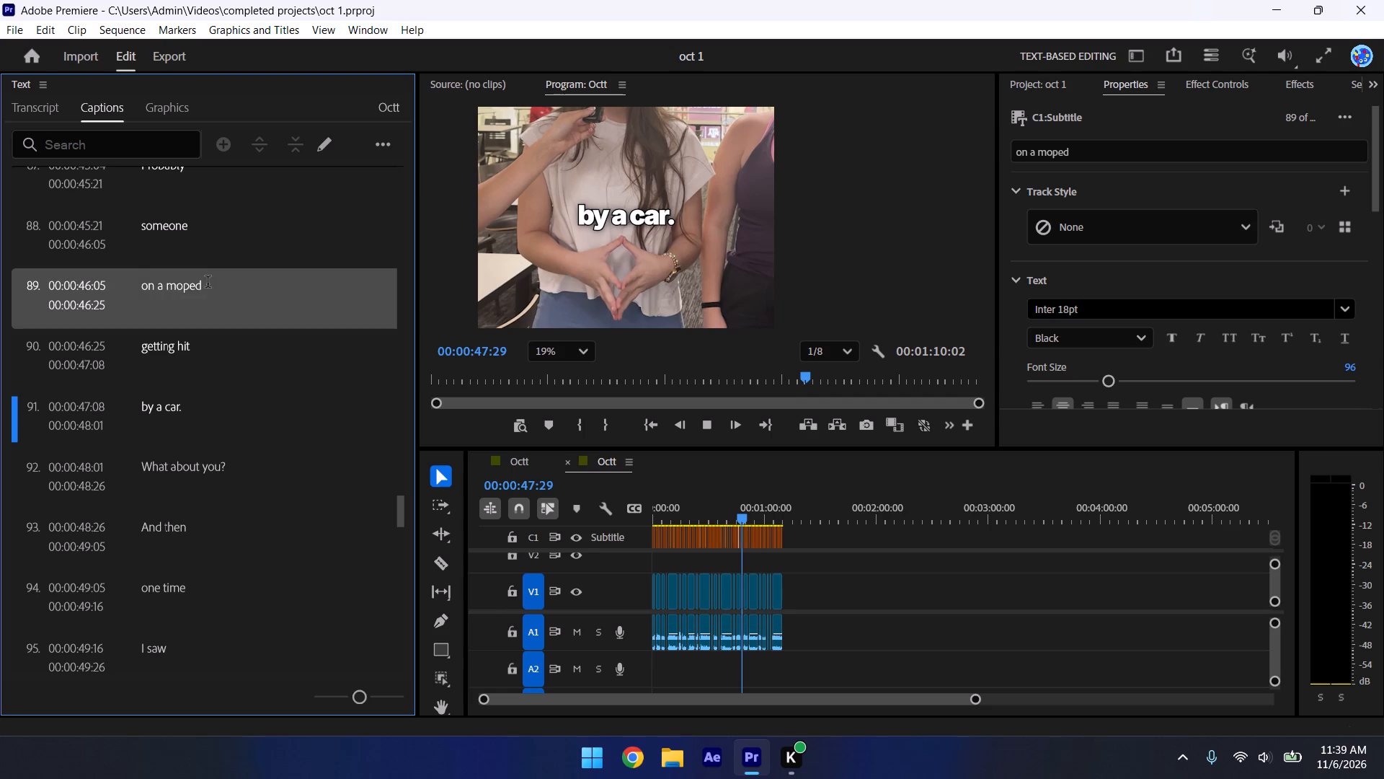
{"action": "left_click", "coordinate": [198, 286]}
{"action": "key", "text": "Right"}
{"action": "key", "text": "BackSpace"}
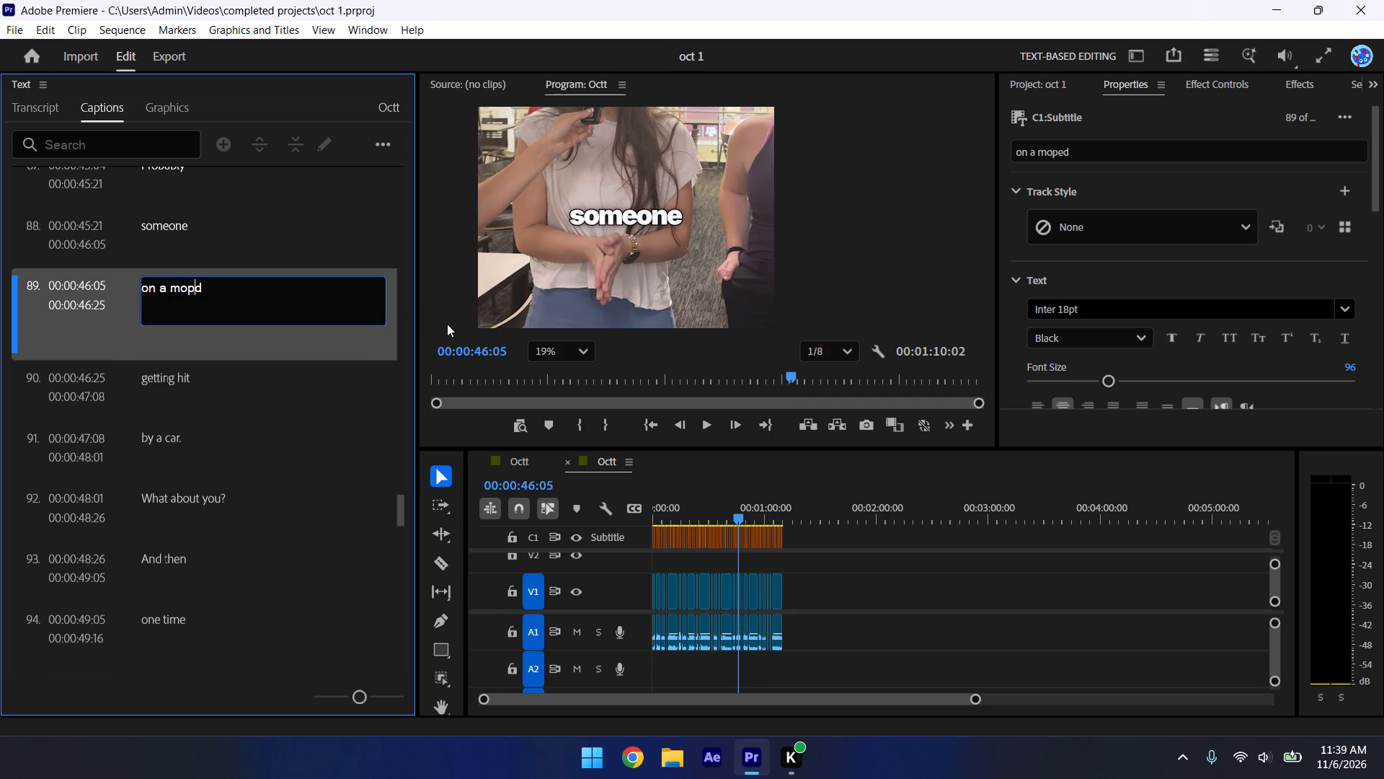
{"action": "key", "text": "a"}
{"action": "left_click", "coordinate": [316, 351]}
Check playback up to 00:00:57:06, change caption 110 at 00:00:56:17 to "at a stop sign" and save the project.
{"action": "key", "text": "space"}
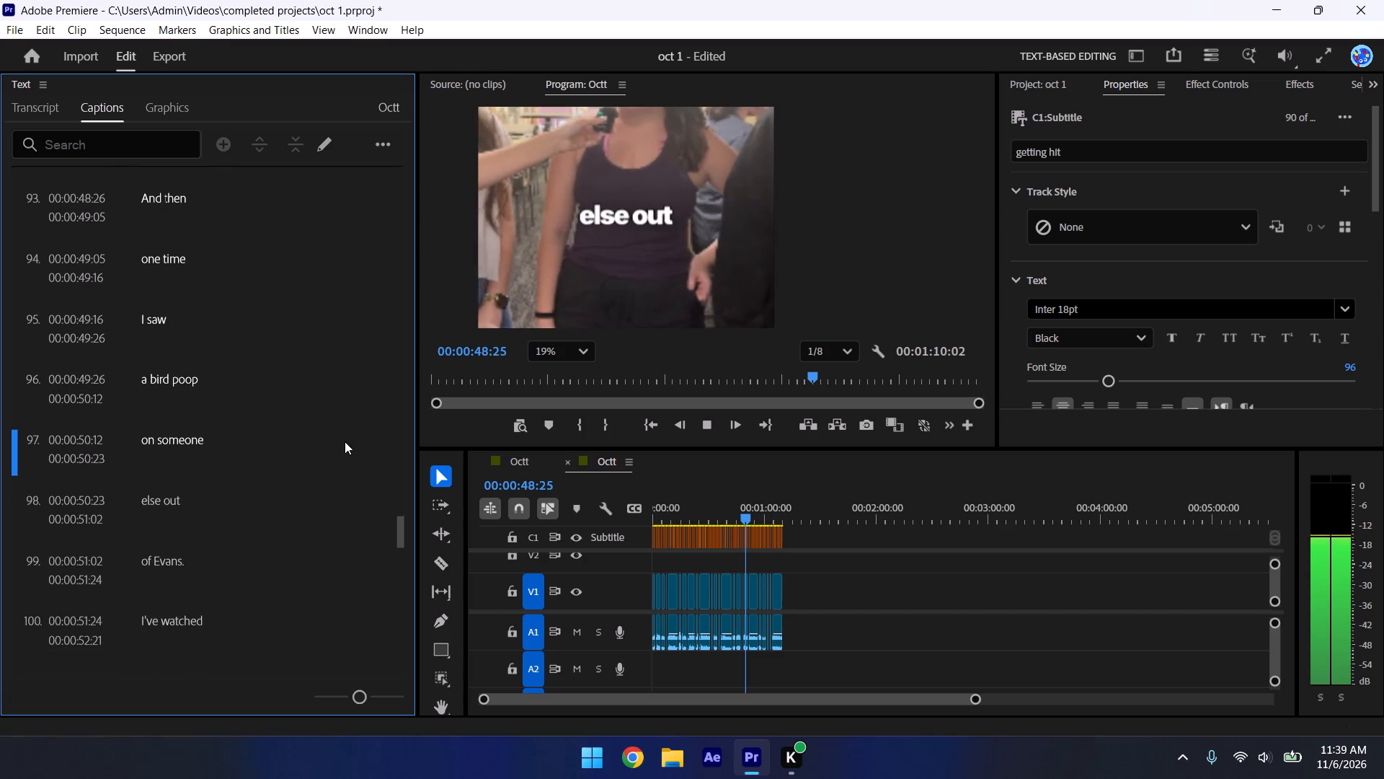
{"action": "key", "text": "space"}
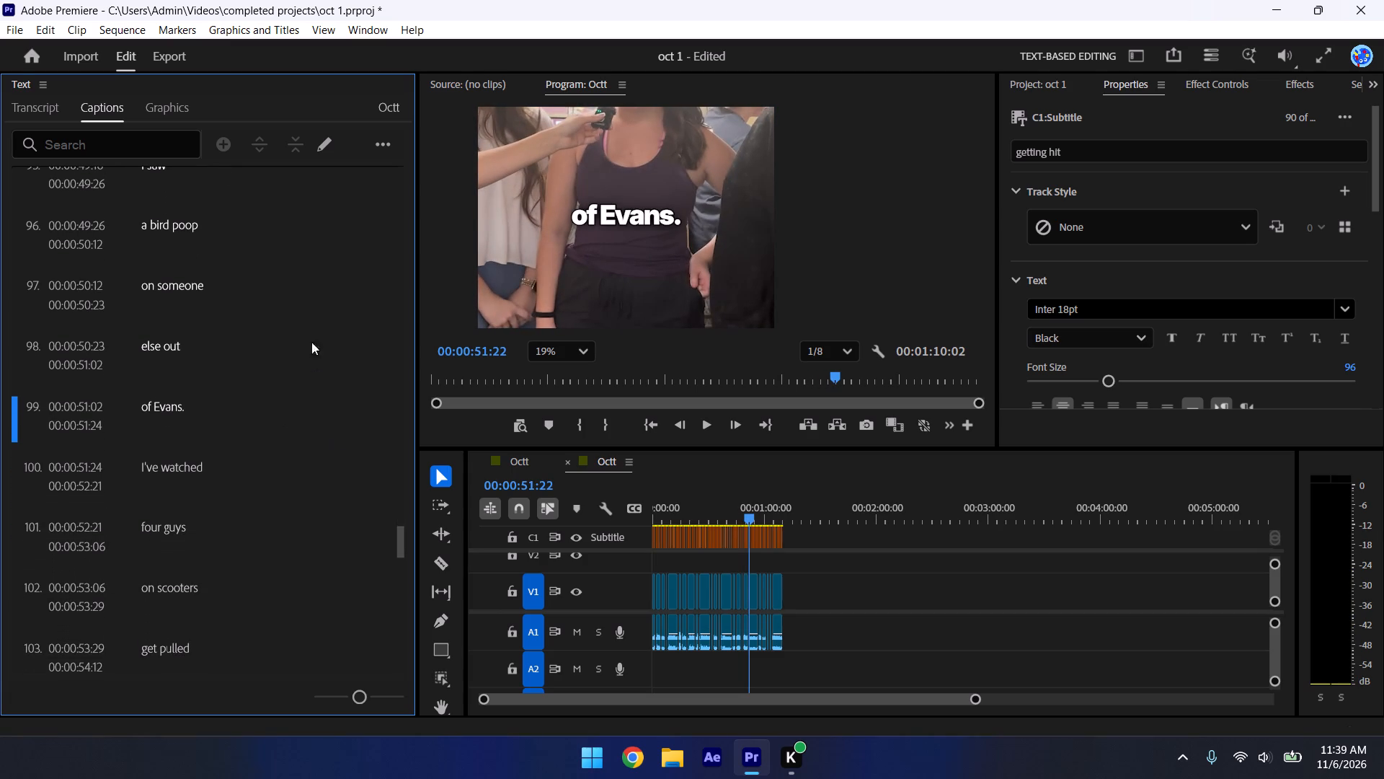
{"action": "left_click", "coordinate": [298, 286]}
{"action": "key", "text": "space"}
{"action": "key", "text": "space"}
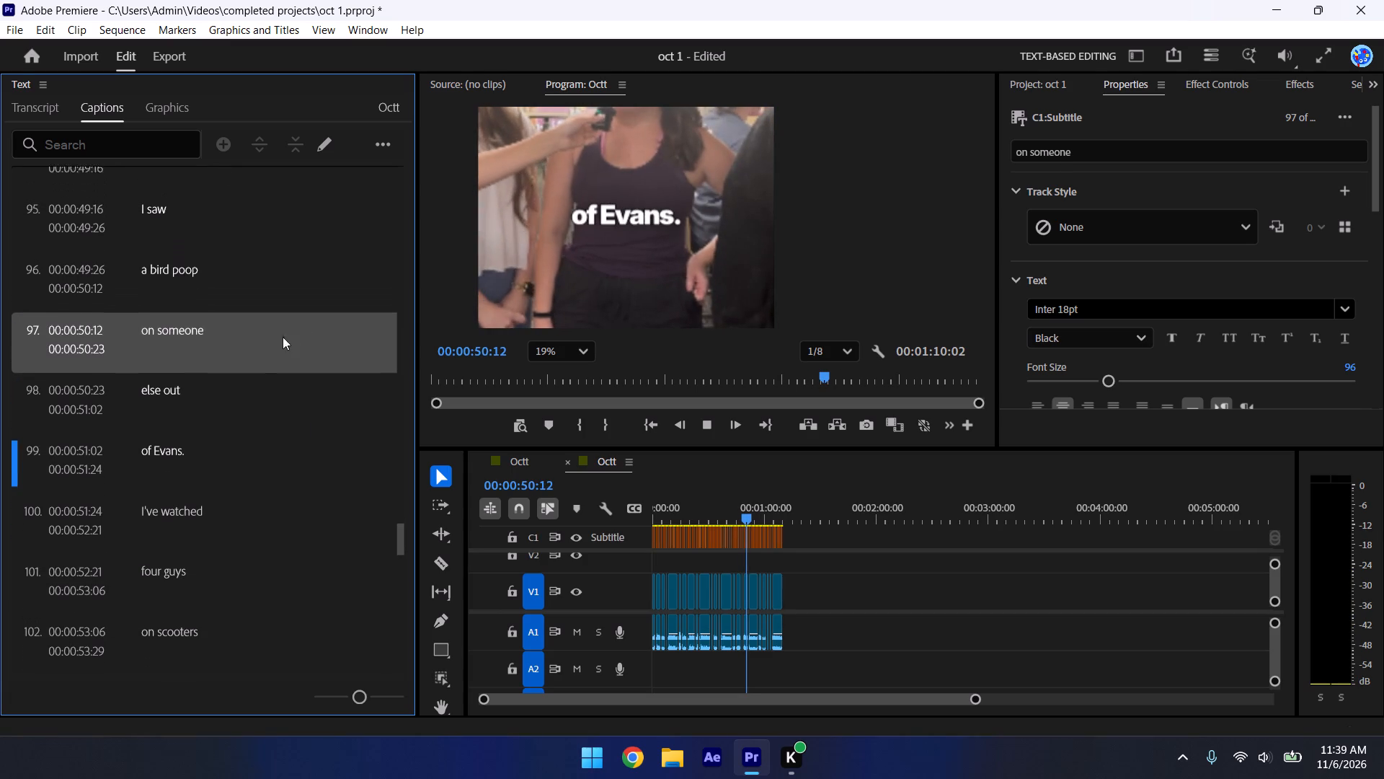
{"action": "key", "text": "space"}
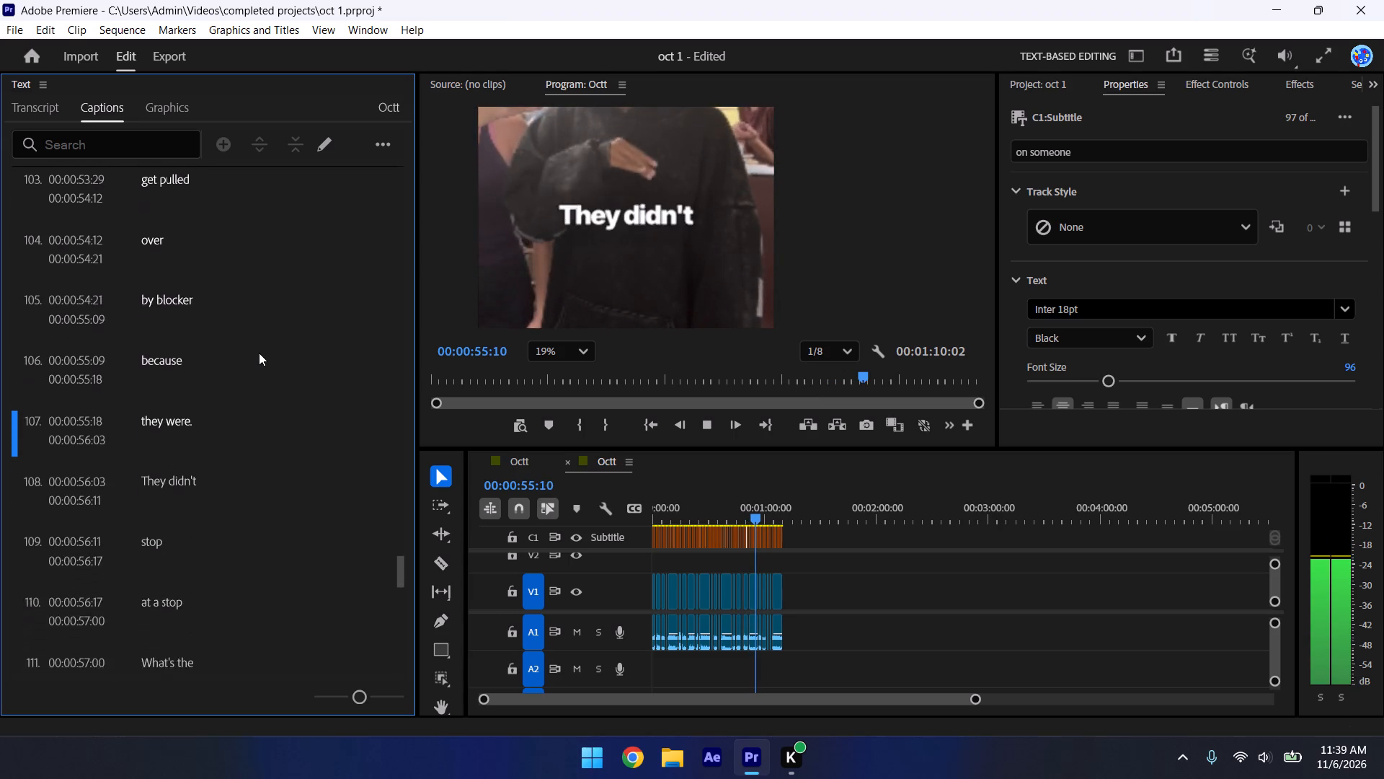
{"action": "key", "text": "space"}
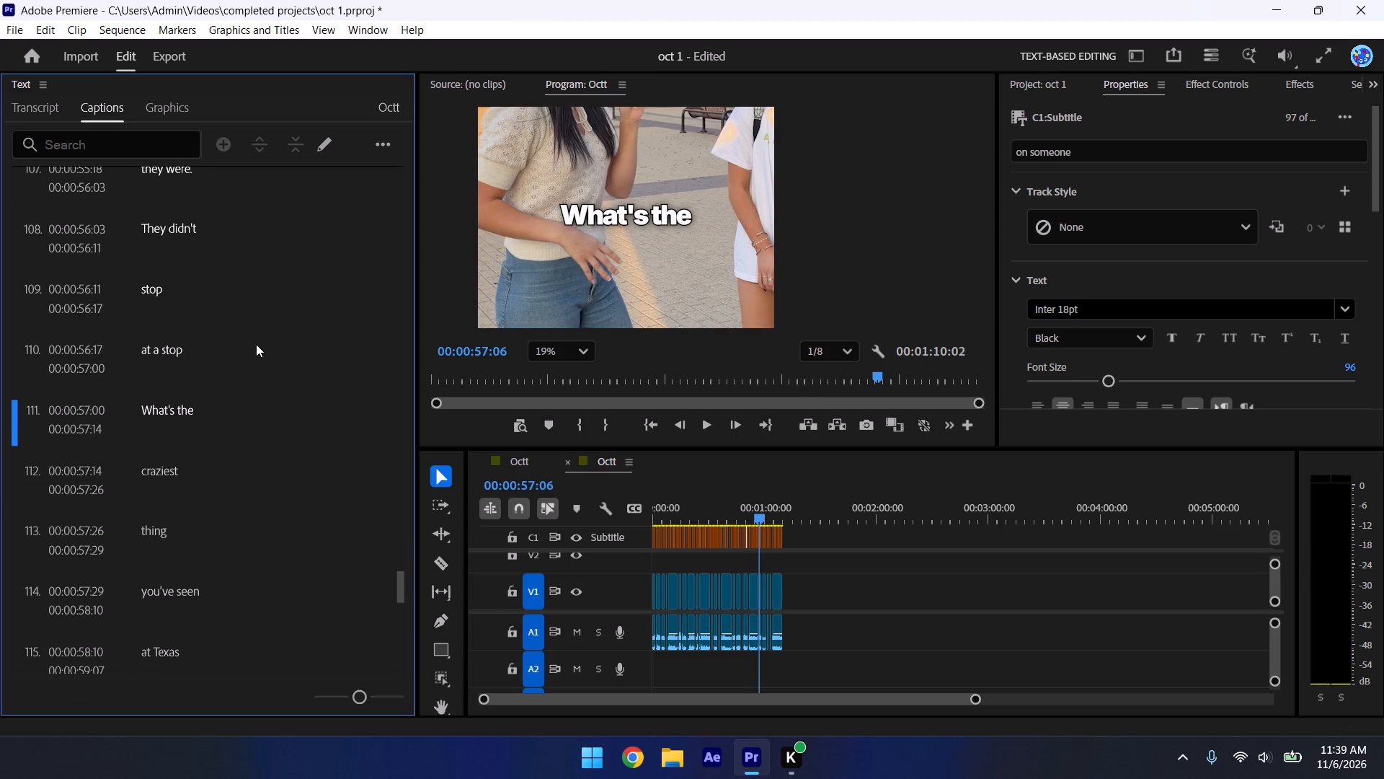
{"action": "double_click", "coordinate": [256, 344]}
{"action": "left_click", "coordinate": [256, 344]}
{"action": "key", "text": "space"}
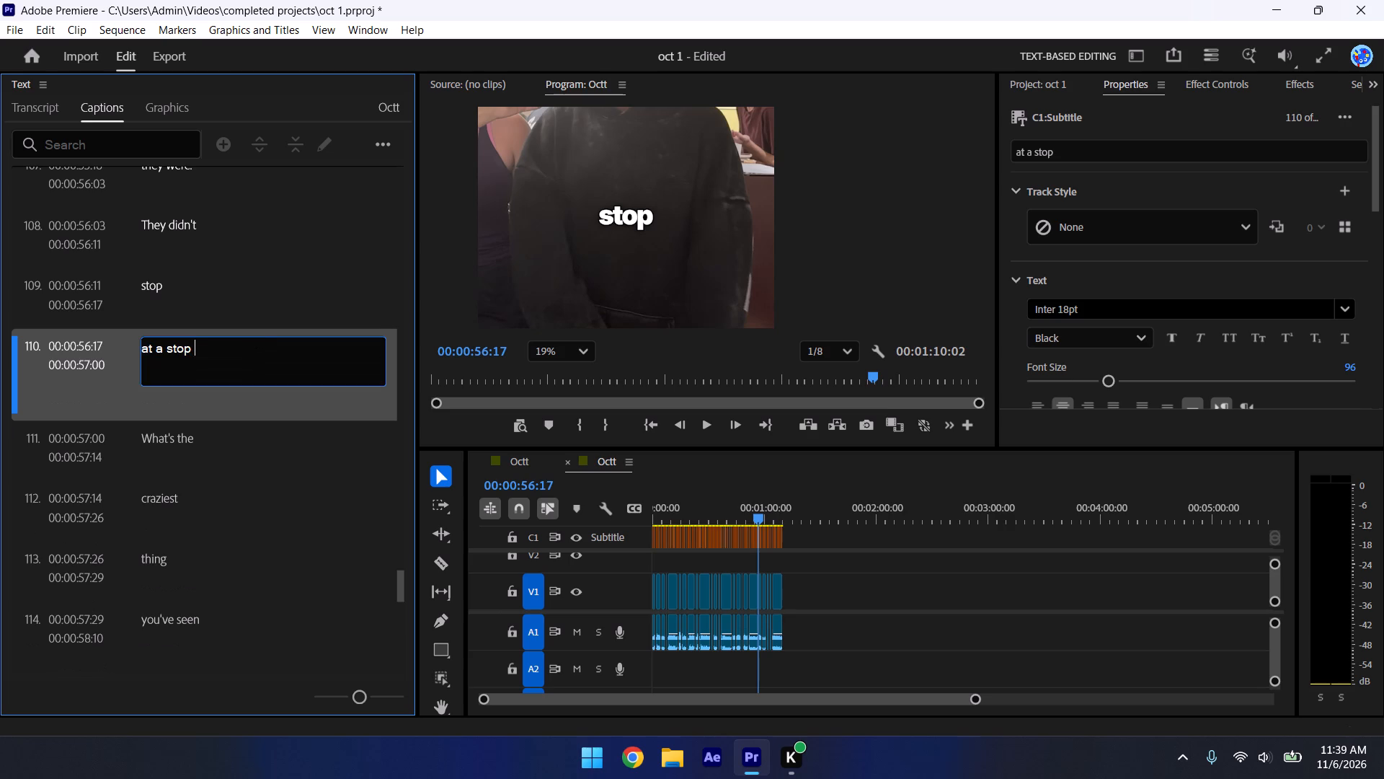
{"action": "type", "text": "sign"}
{"action": "left_click", "coordinate": [148, 405]}
{"action": "key", "text": "ctrl+s"}
Play on to caption 115 at 00:00:58:10 and change its text to "at Texas A&M".
{"action": "key", "text": "space"}
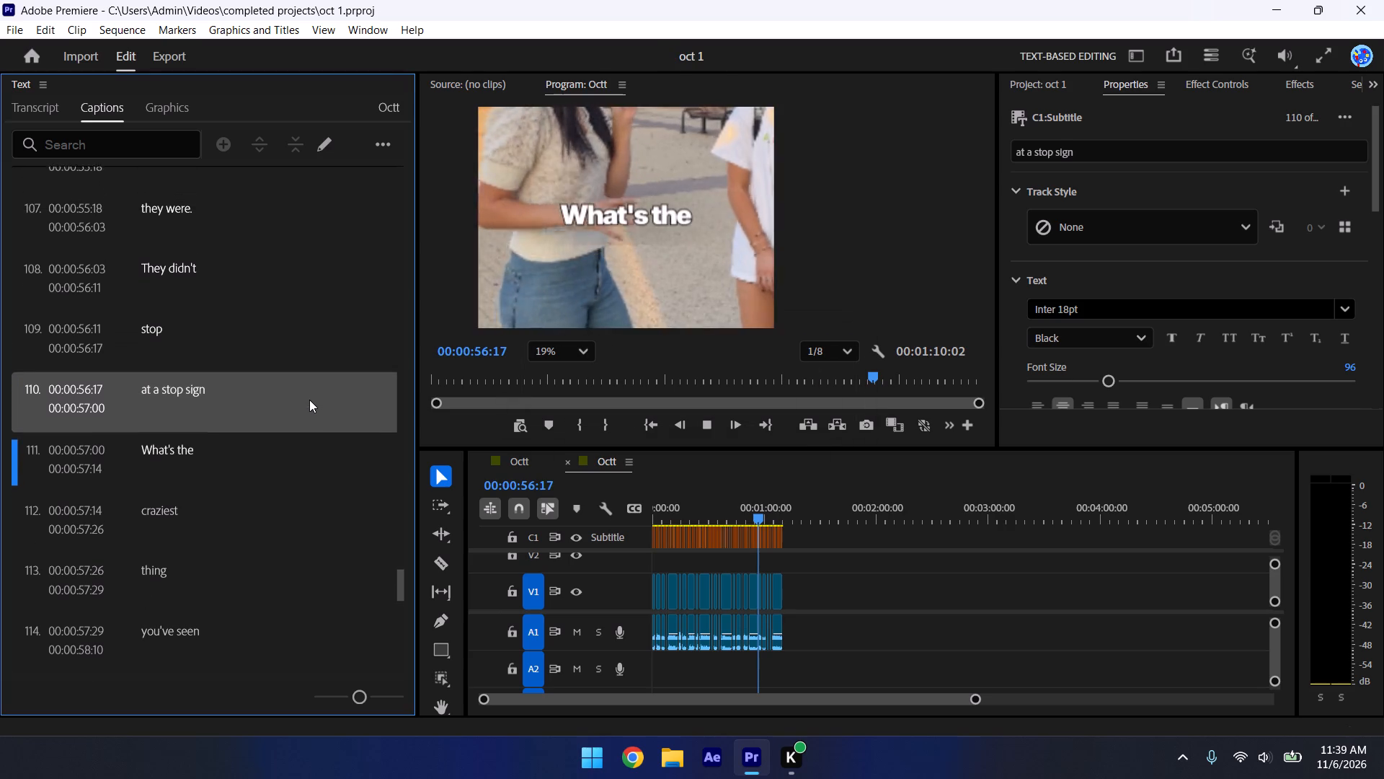
{"action": "key", "text": "space"}
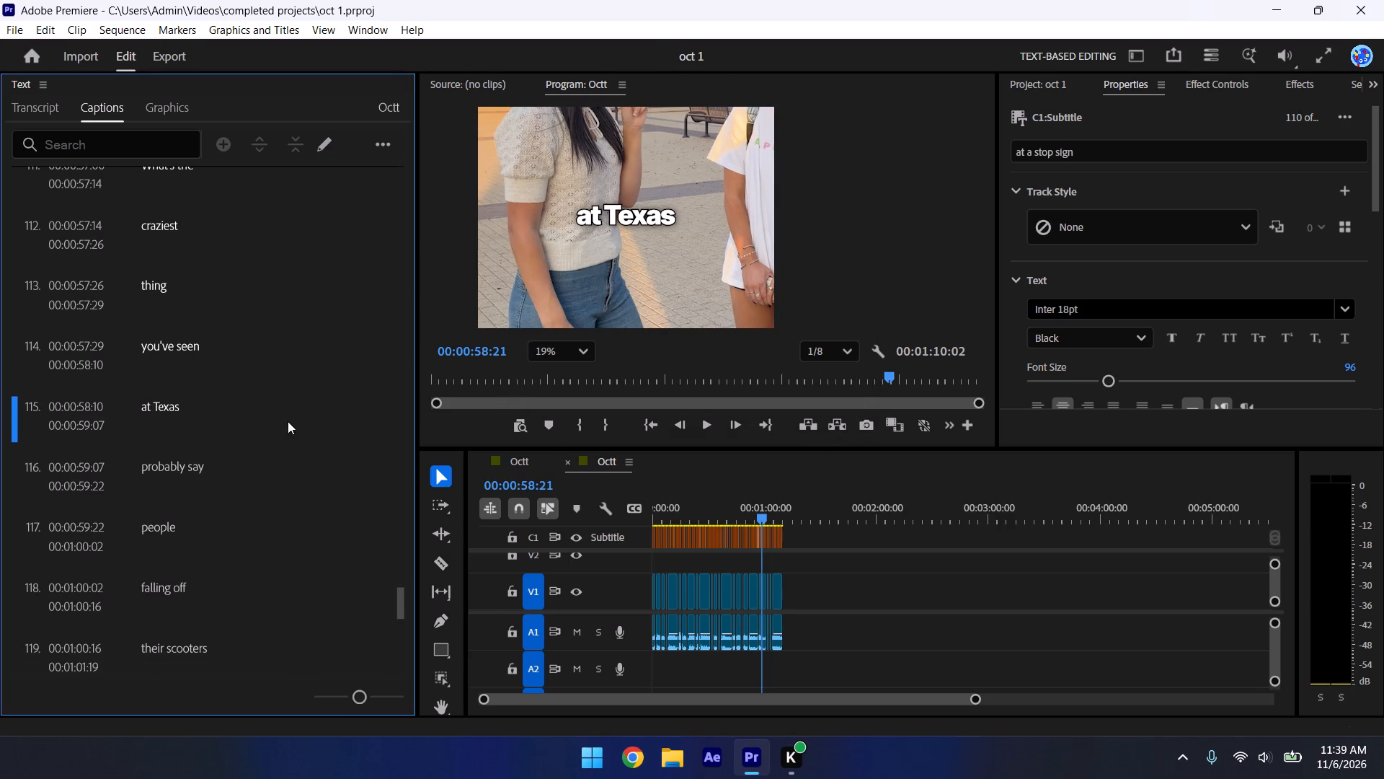
{"action": "double_click", "coordinate": [286, 418]}
{"action": "key", "text": "Right"}
{"action": "key", "text": "space"}
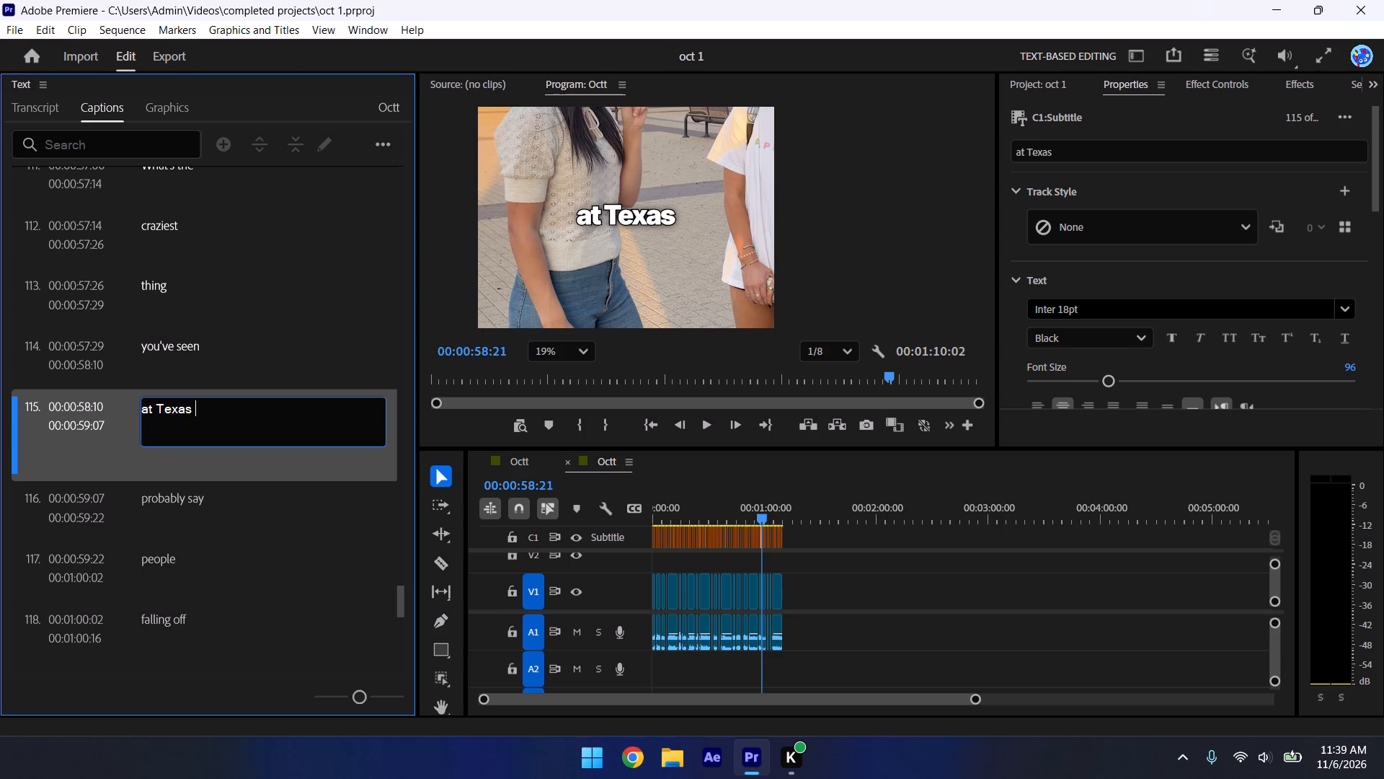
{"action": "type", "text": "A"}
{"action": "type", "text": "&M"}
{"action": "left_click", "coordinate": [222, 457]}
Play the sequence on from caption 115 to its end, checking captions 116 to 133 against the speech.
{"action": "key", "text": "space"}
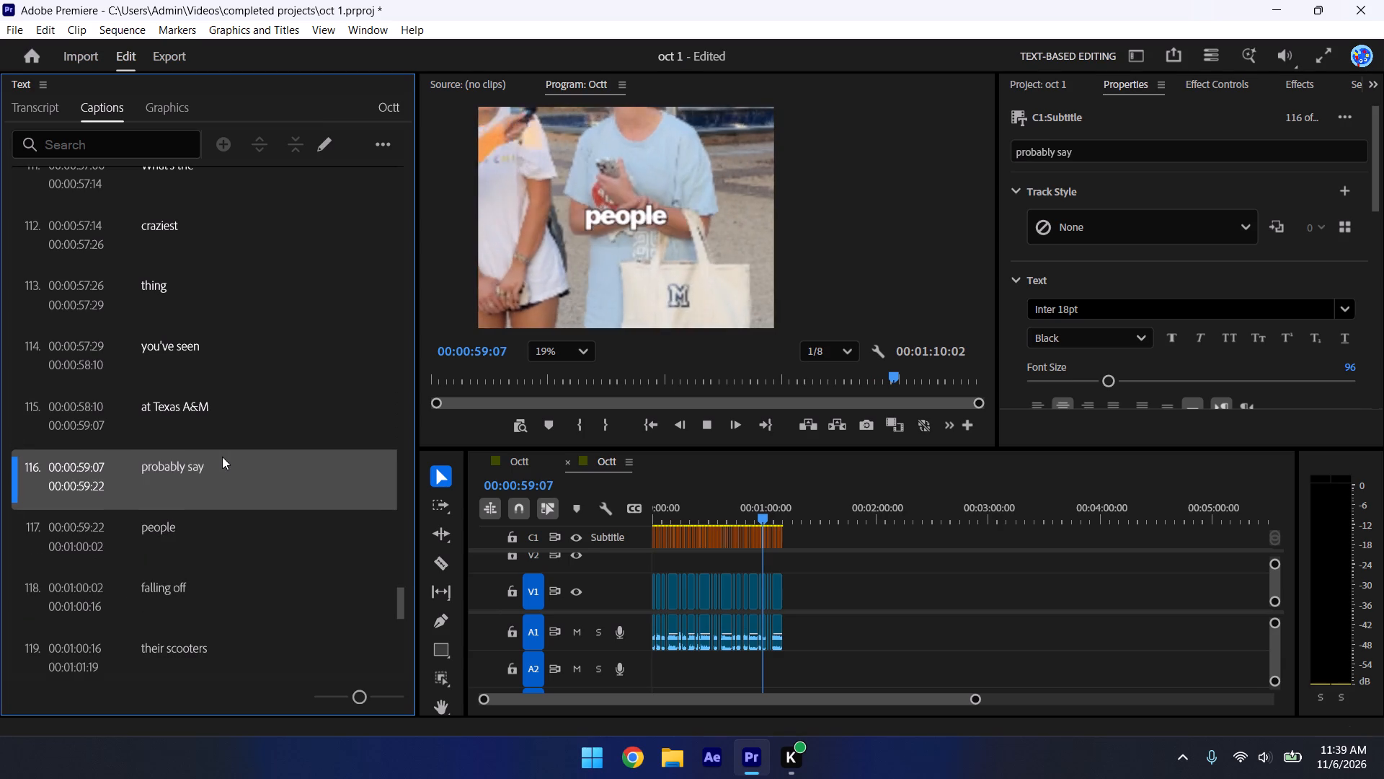
{"action": "left_click", "coordinate": [268, 427]}
{"action": "left_click", "coordinate": [283, 229]}
{"action": "key", "text": "space"}
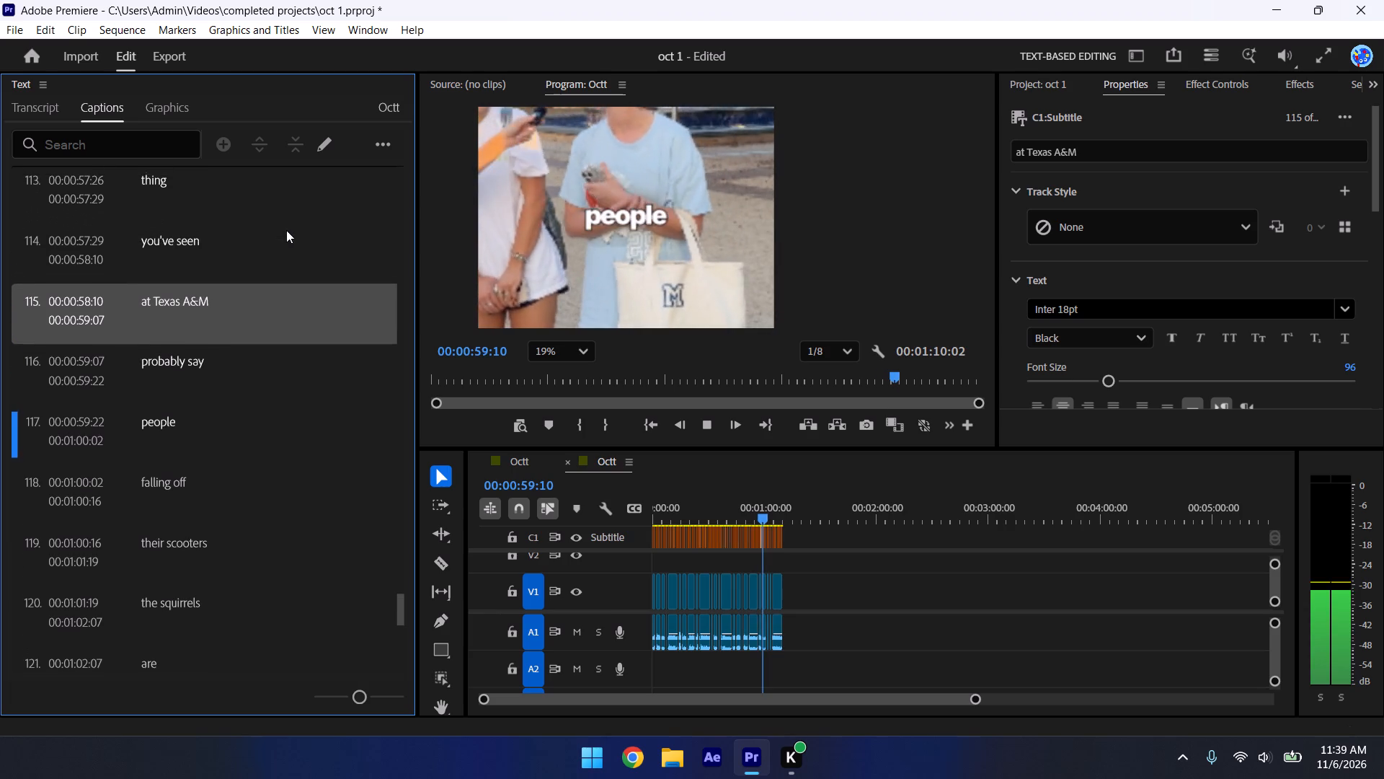
{"action": "key", "text": "space"}
{"action": "key", "text": "space"}
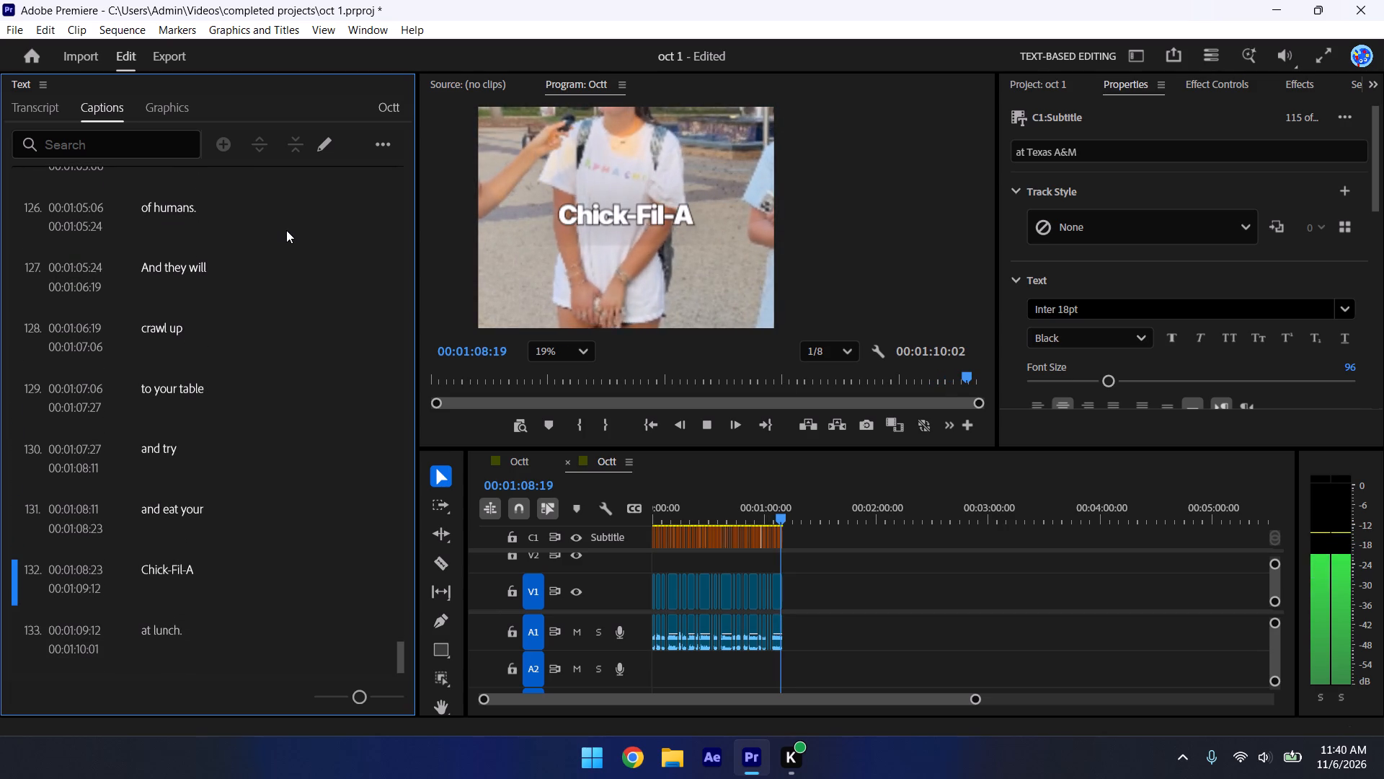
{"action": "key", "text": "space"}
{"action": "key", "text": "space"}
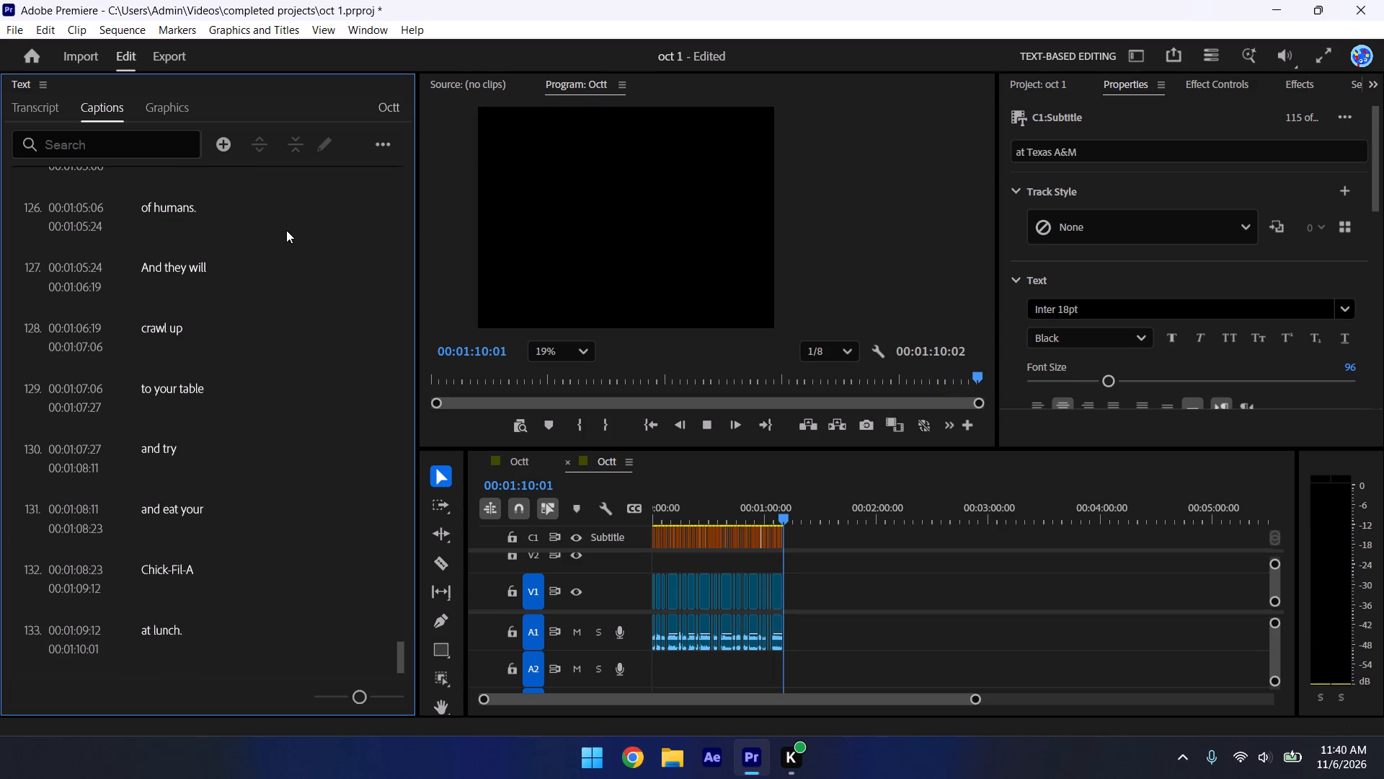
Restart playback from the beginning of the sequence and save the project.
{"action": "left_click", "coordinate": [828, 549]}
{"action": "key", "text": "space"}
{"action": "key", "text": "ctrl+s"}
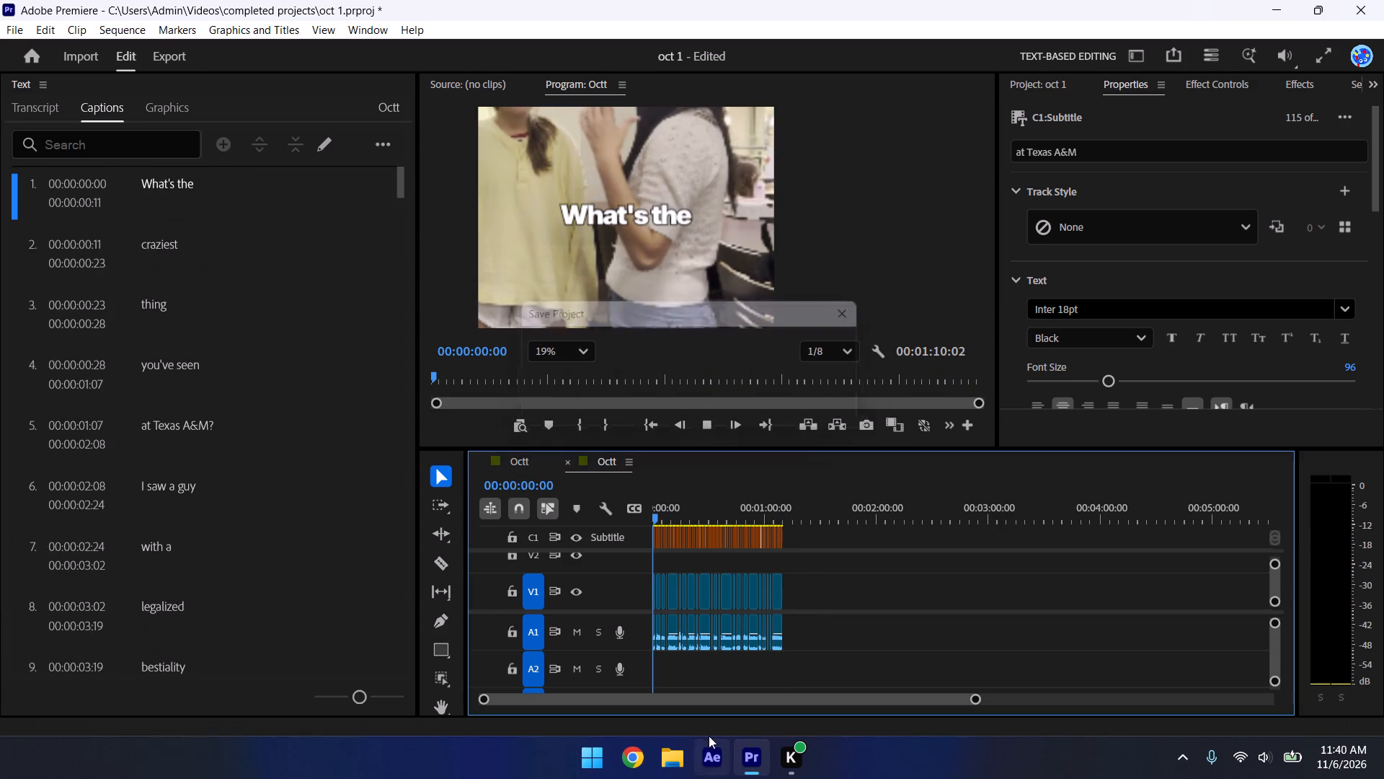
Set the program preview's zoom level to Fit so the whole vertical frame is shown.
{"action": "left_click", "coordinate": [554, 344]}
{"action": "left_click", "coordinate": [566, 384]}
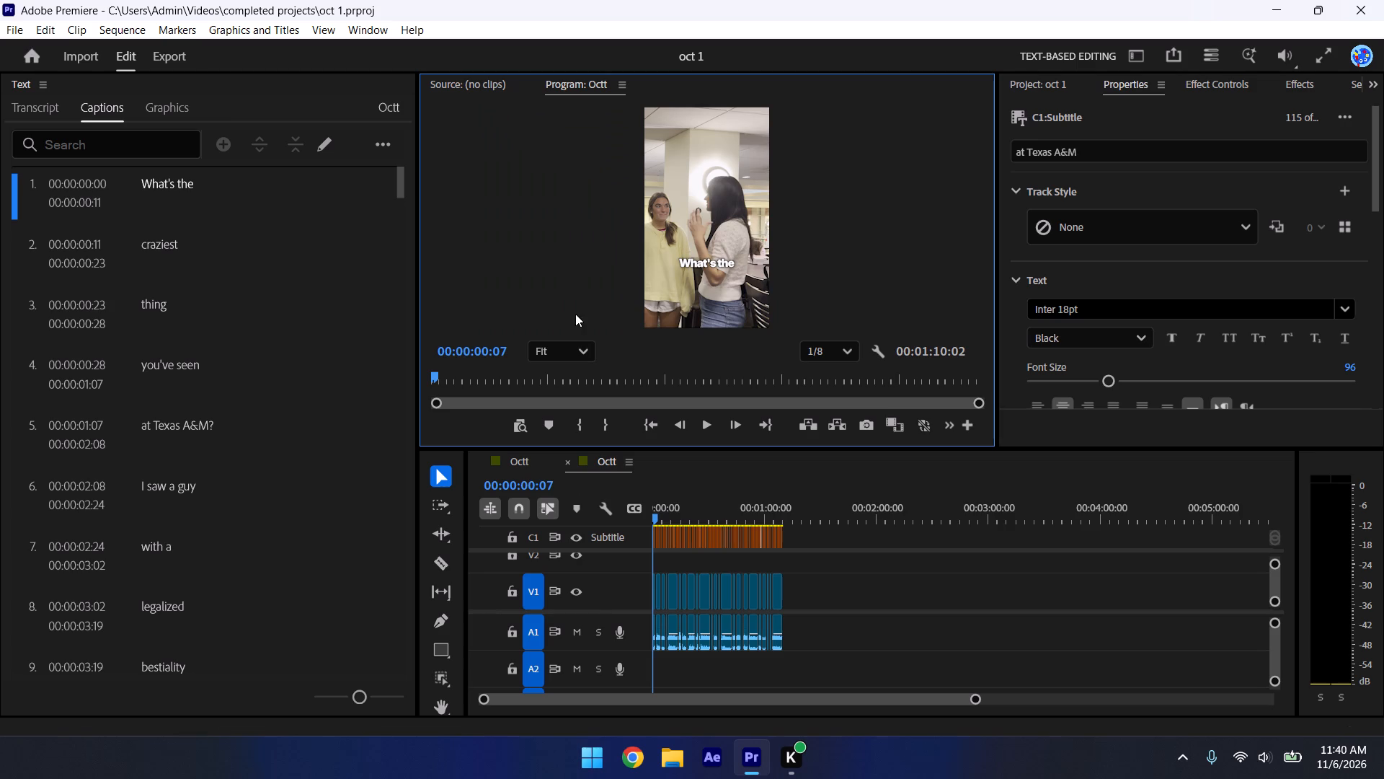
Set up a media file export of the Octt sequence with the file name Octt1.mp4.
{"action": "left_click", "coordinate": [171, 56]}
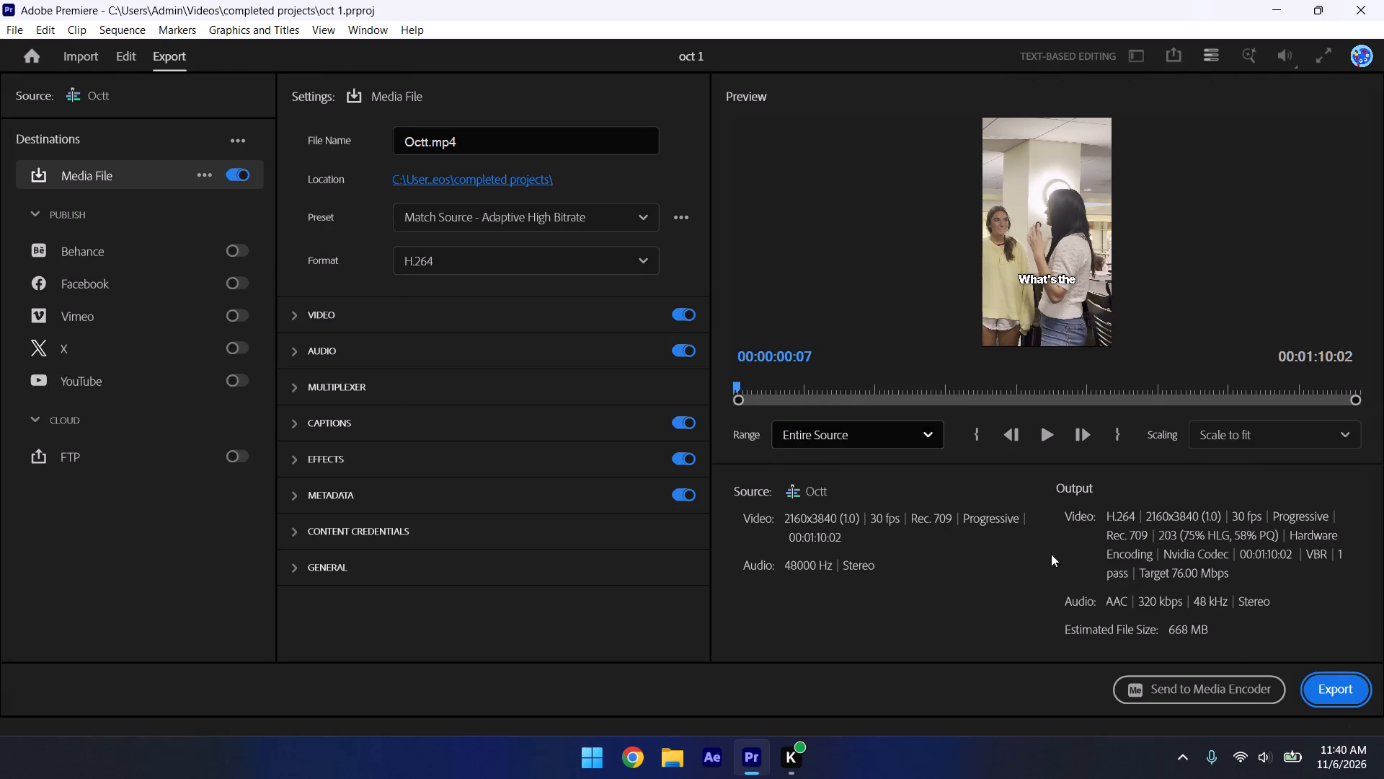
{"action": "left_click", "coordinate": [432, 144]}
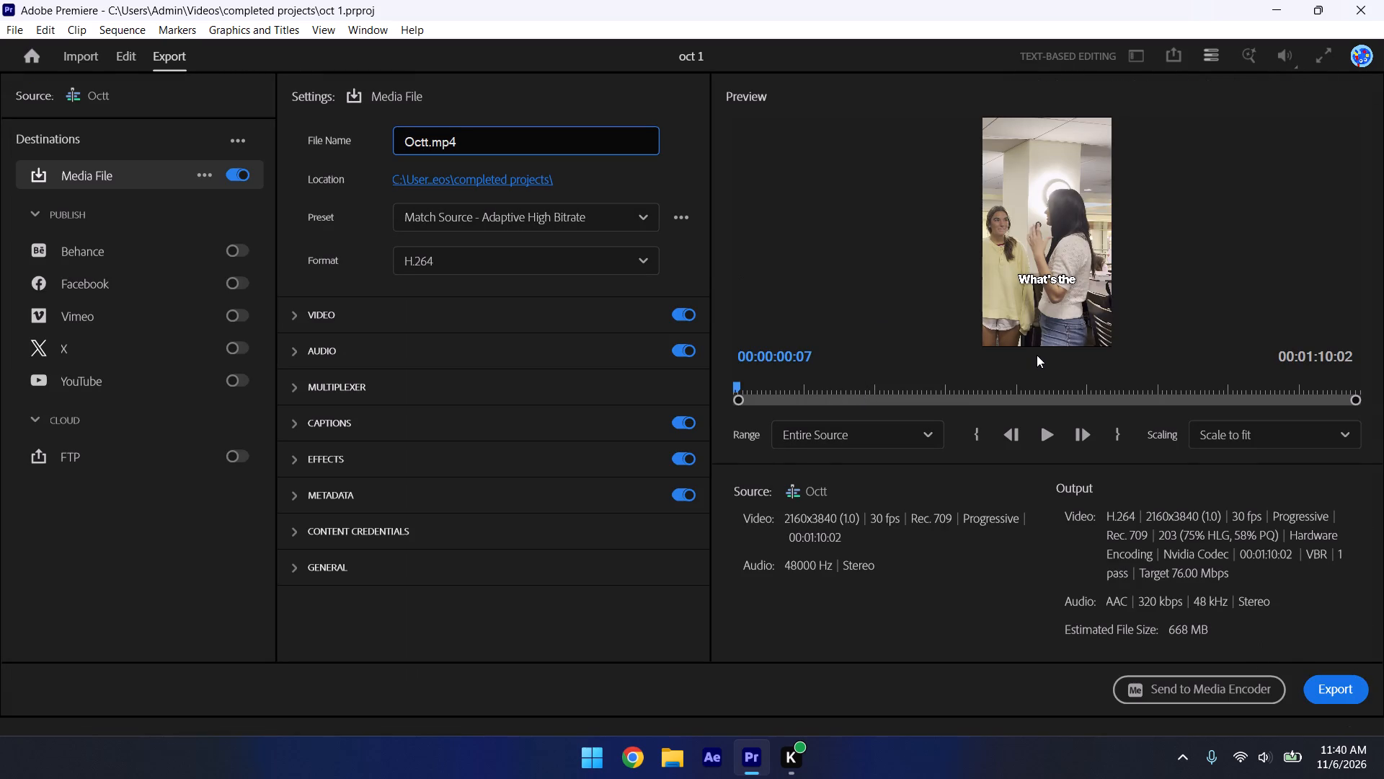
{"action": "key", "text": "Left"}
{"action": "key", "text": "1"}
Start the H.264 export of the entire Octt sequence with the current Match Source - Adaptive High Bitrate settings.
{"action": "left_click", "coordinate": [1339, 687]}
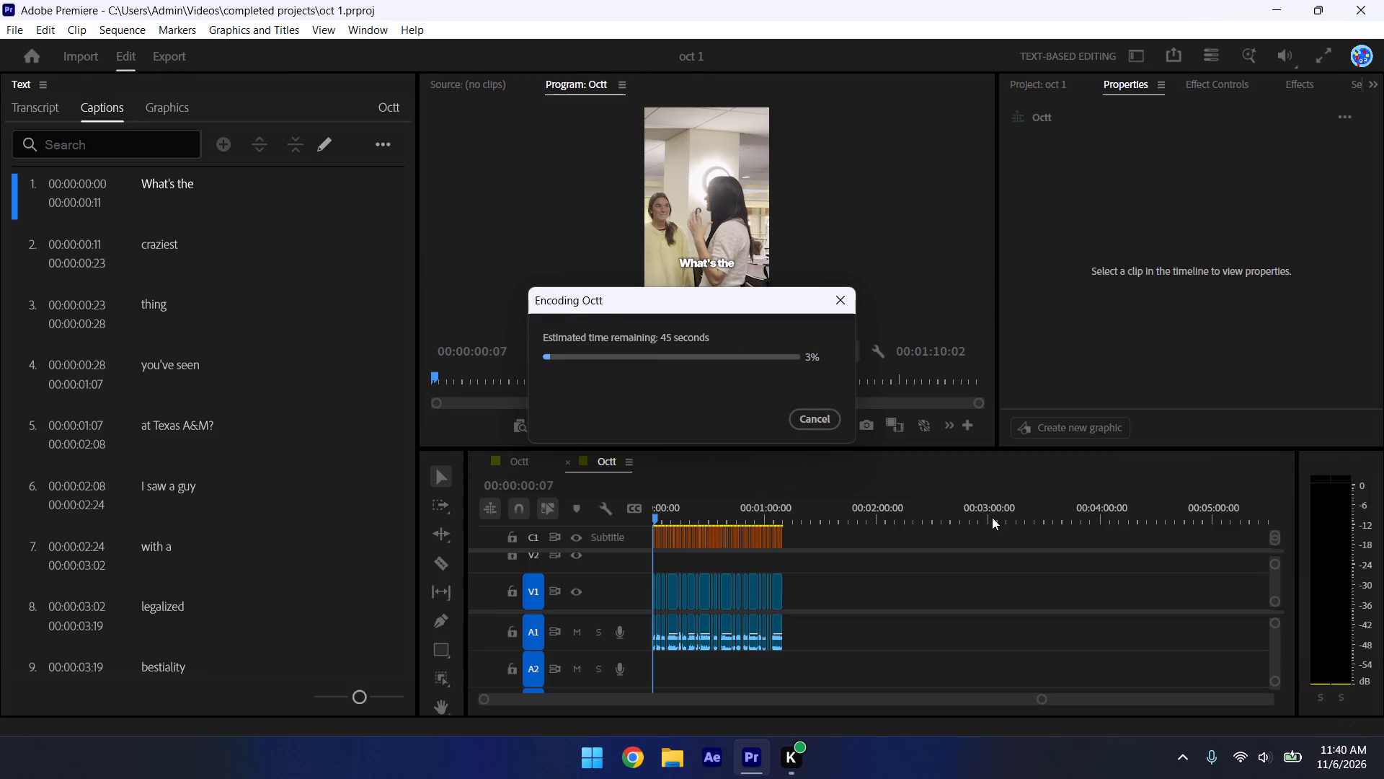
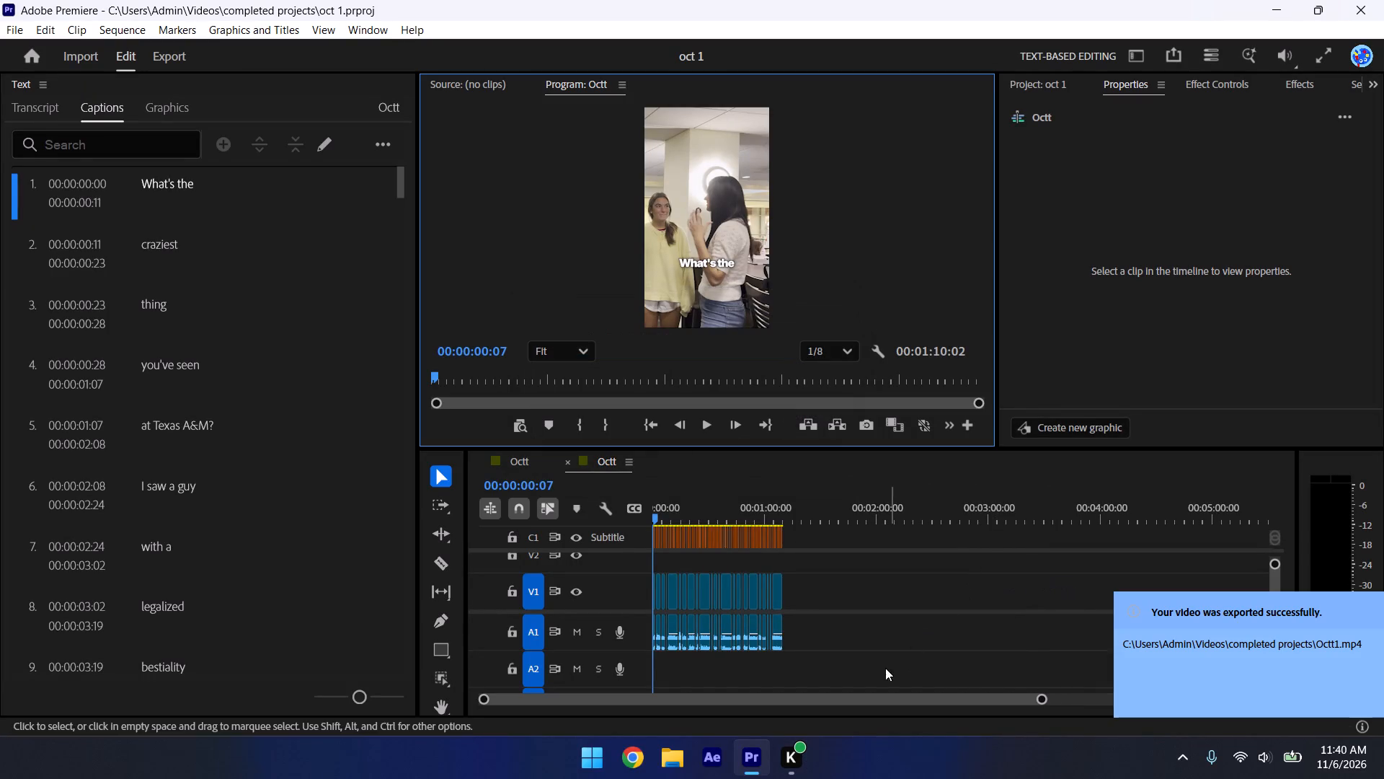
Close the oct 1 project by exiting the video editing application.
{"action": "left_click", "coordinate": [1383, 0]}
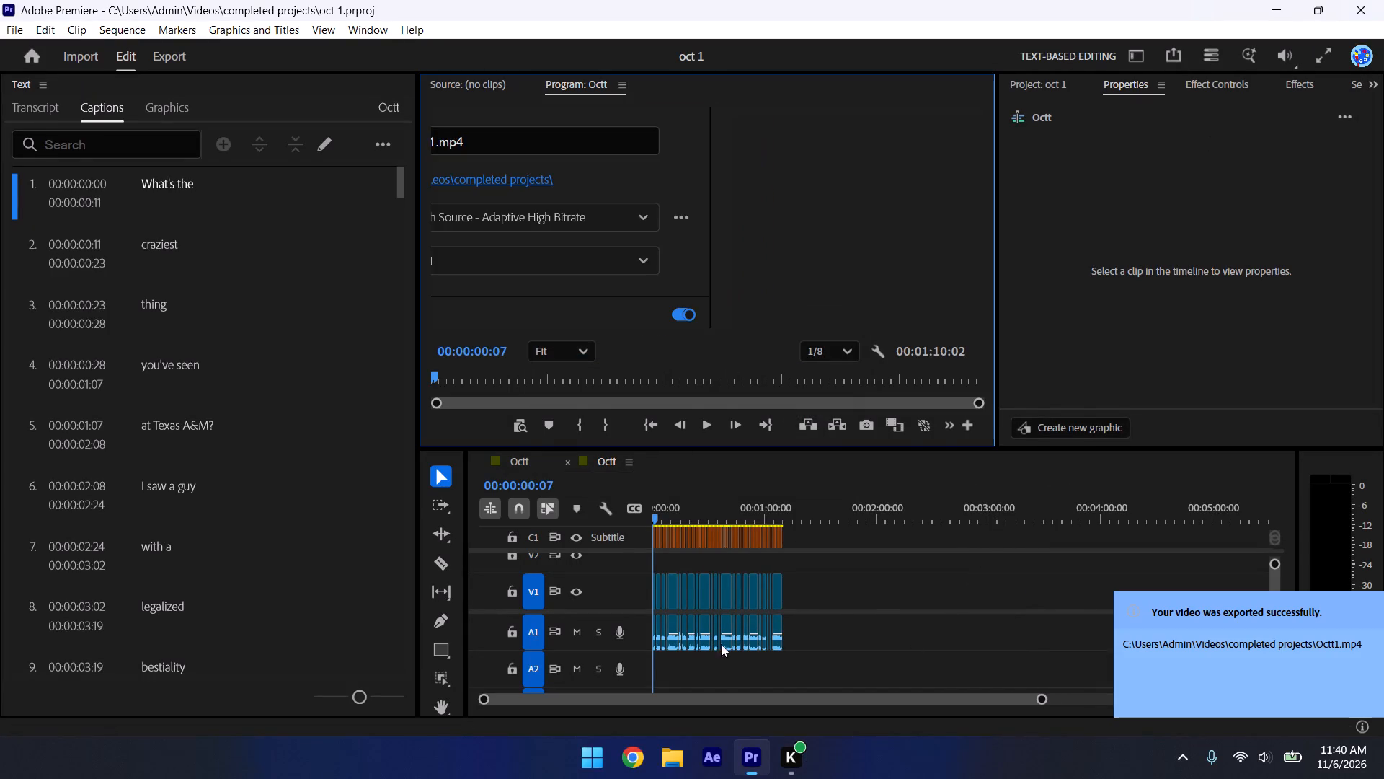